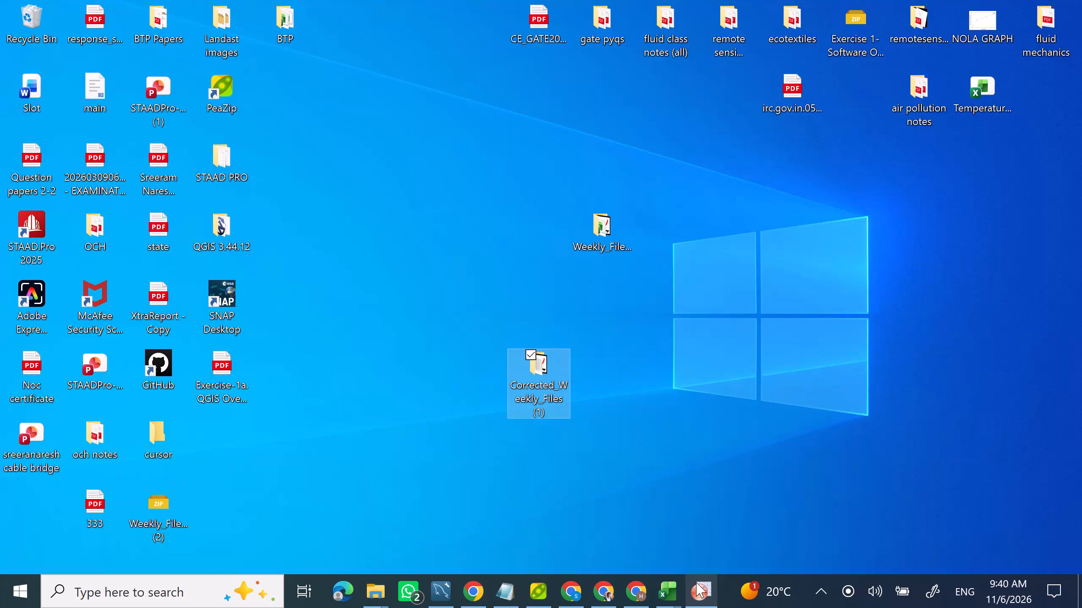
Switch to OriginPro and start a new blank project.
left_click(709, 512)
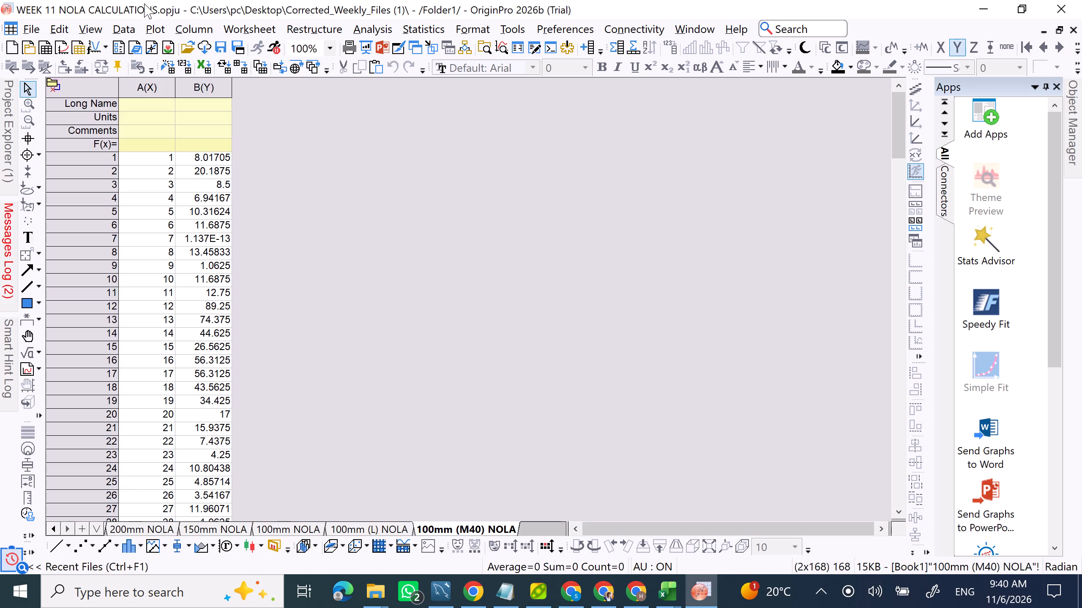
left_click(40, 29)
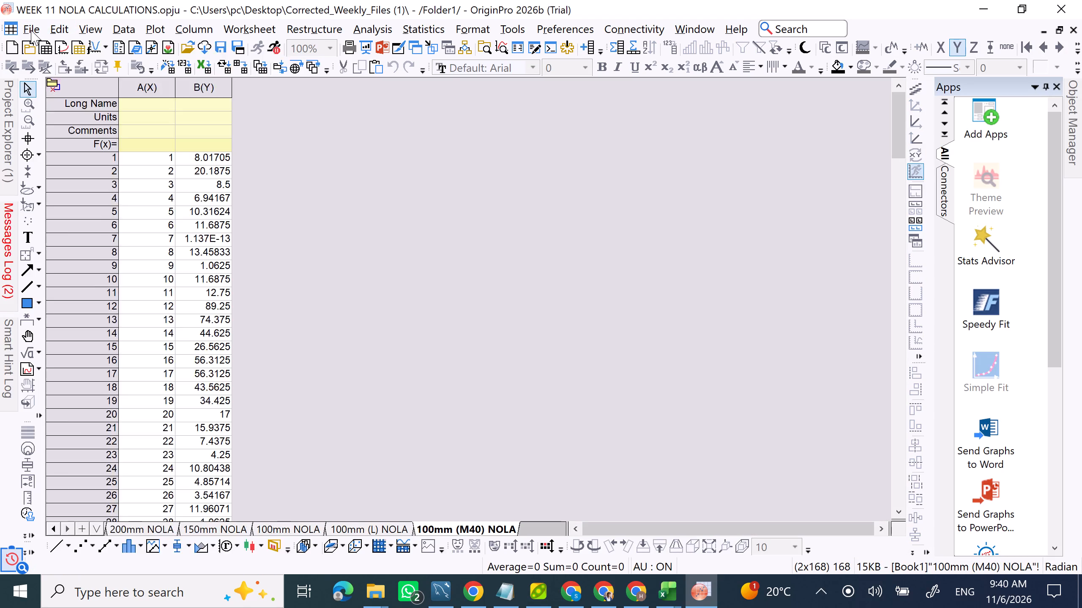
left_click(54, 43)
left_click(320, 50)
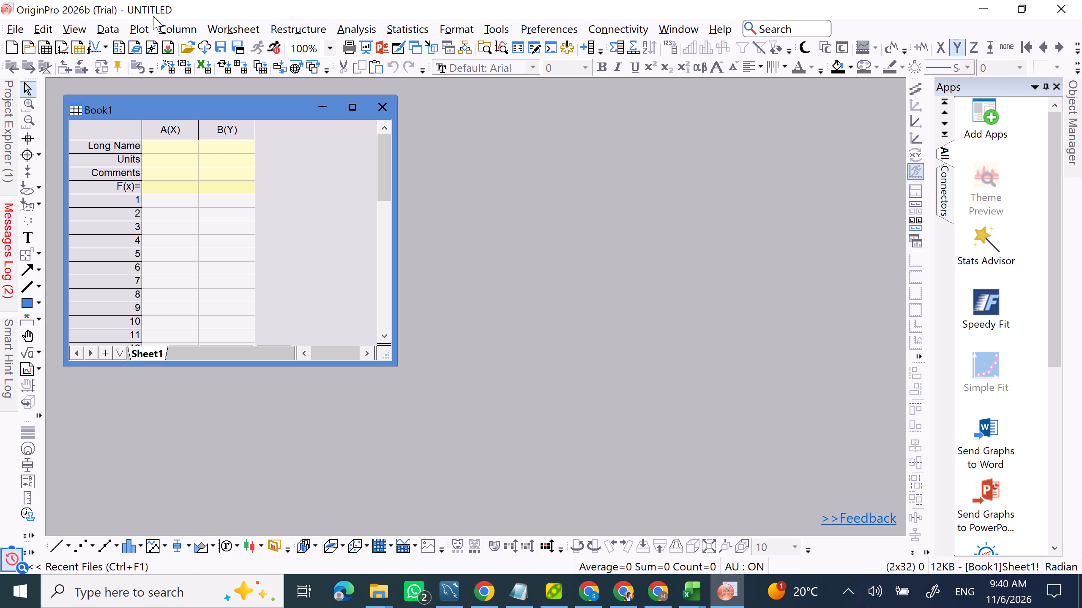
Connect the Excel file Week_12_02Apr-08Apr_SIMPLE_CORRECTED from the Corrected_Weekly_Files folder to the empty workbook.
left_click(106, 27)
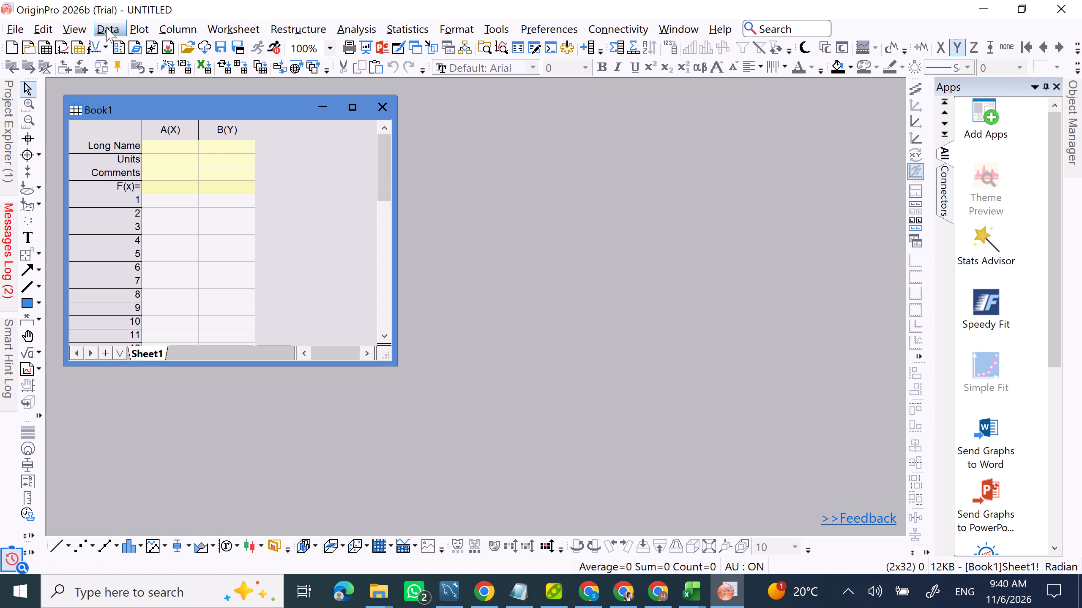
left_click(159, 47)
left_click(372, 51)
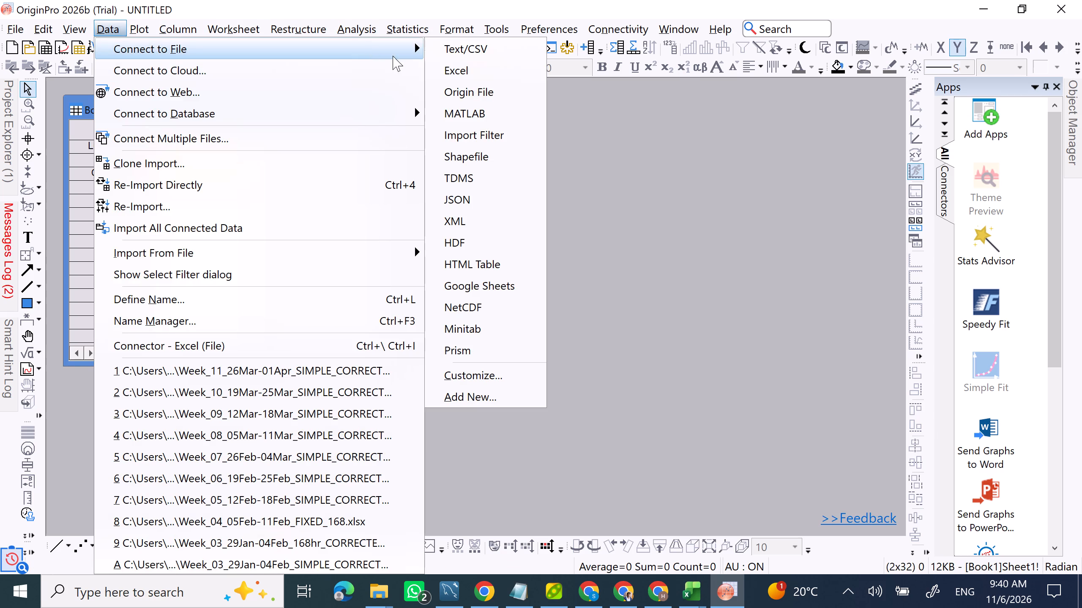
left_click(463, 67)
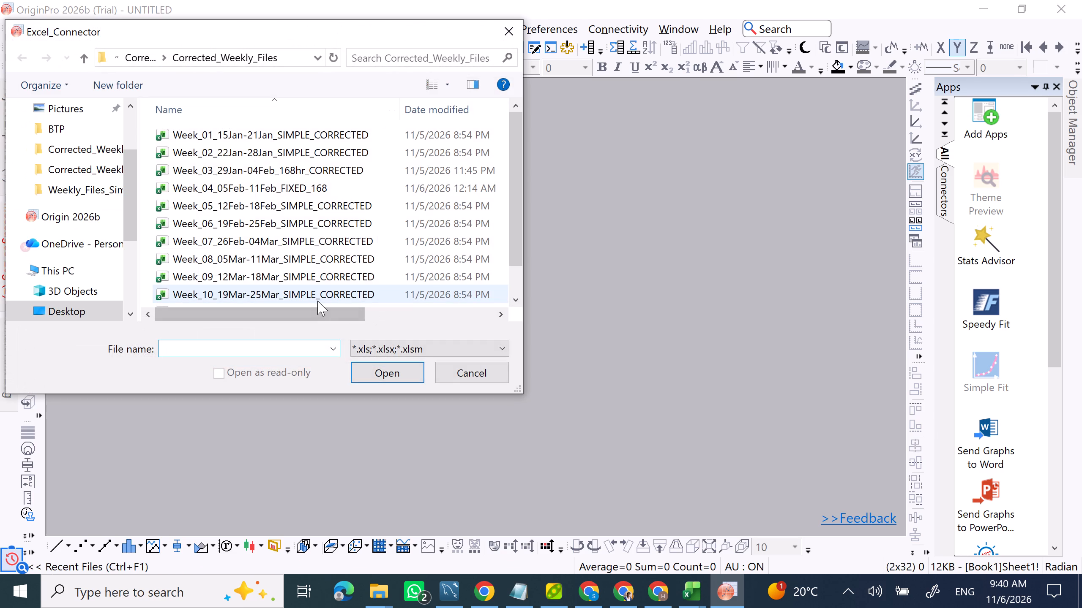
scroll(317, 301, "down", 4)
left_click(309, 296)
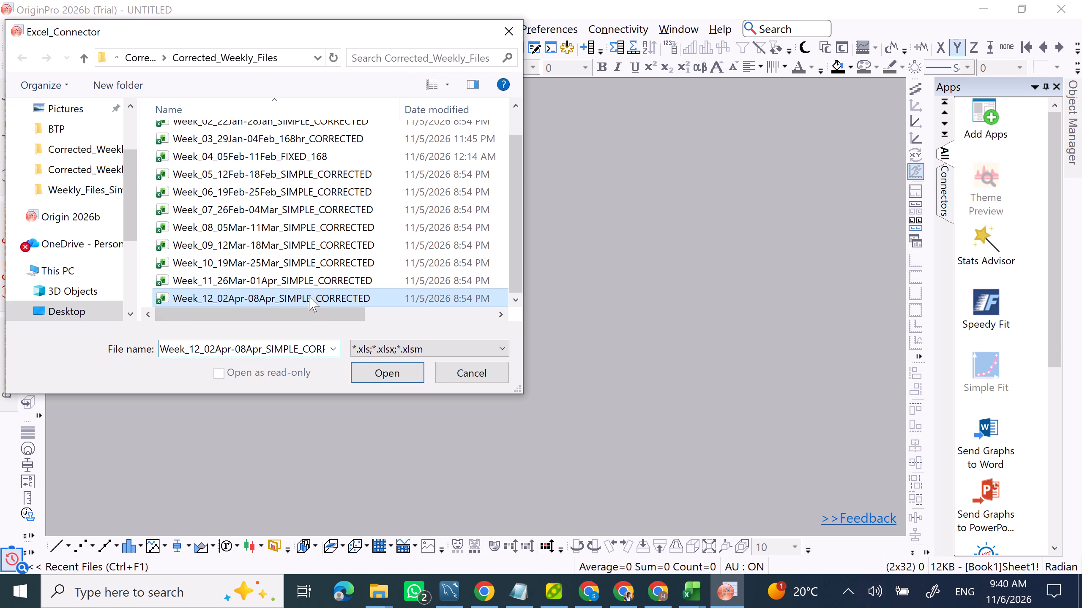
left_click(377, 370)
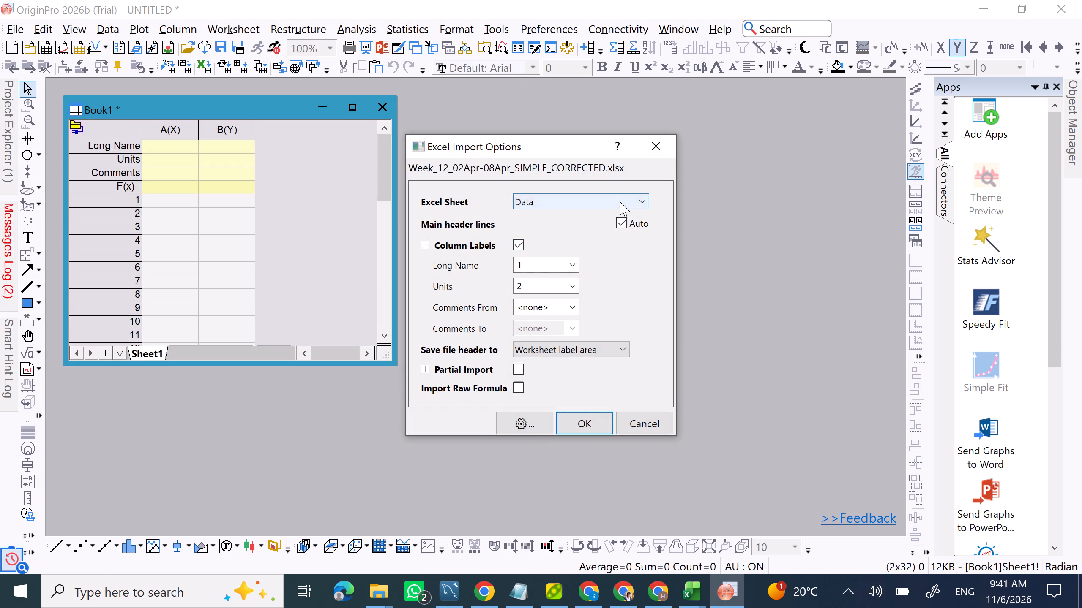
Import all Excel sheets with the Long Name and Units column labels both set to <none>.
left_click(620, 201)
left_click(566, 385)
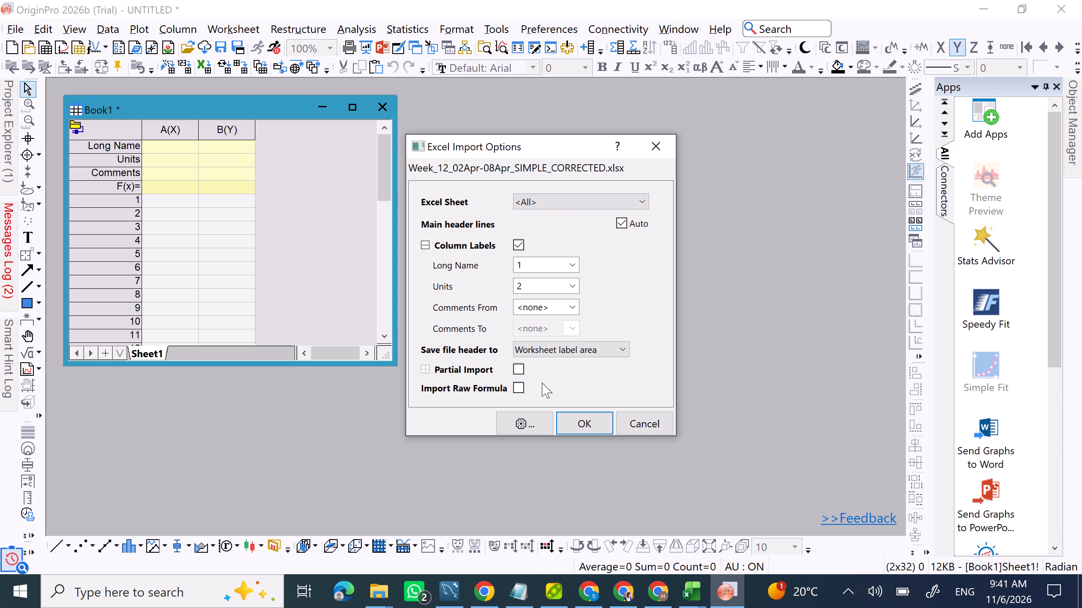
left_click(574, 267)
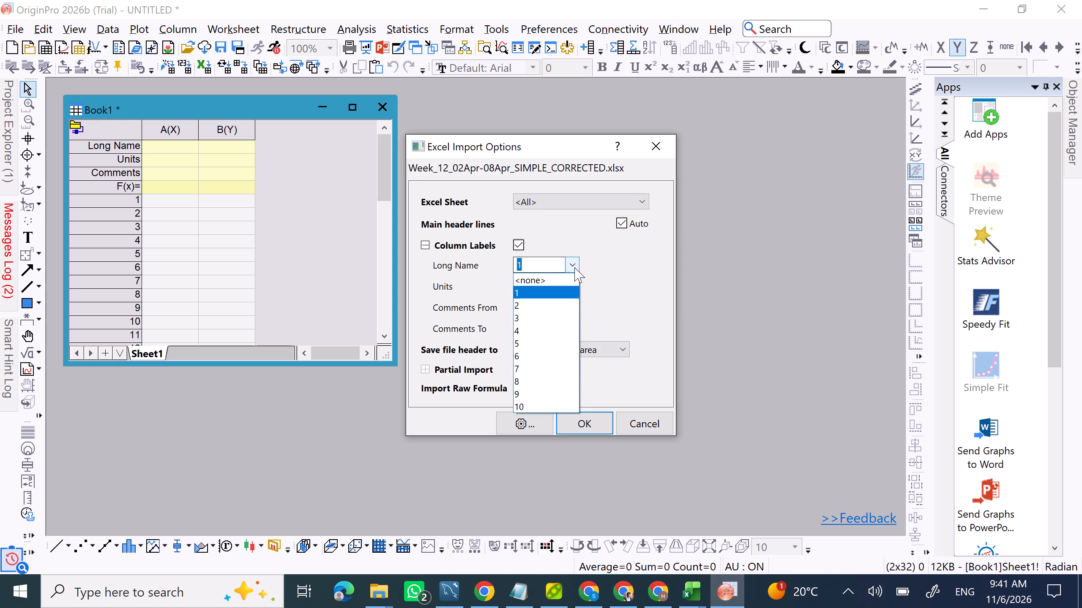
left_click(571, 277)
left_click(571, 280)
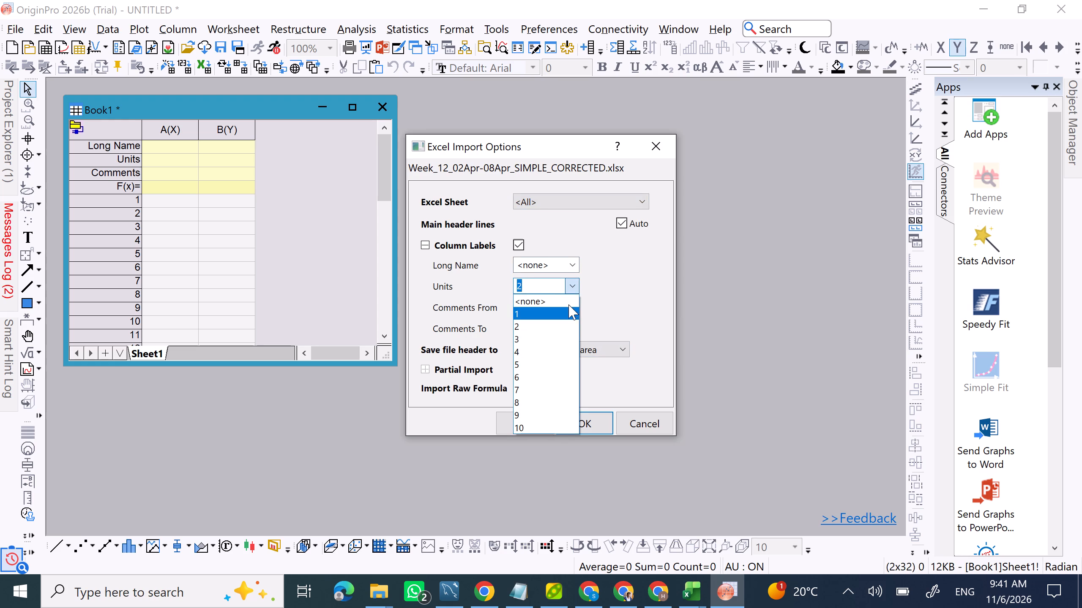
left_click(567, 300)
left_click(573, 417)
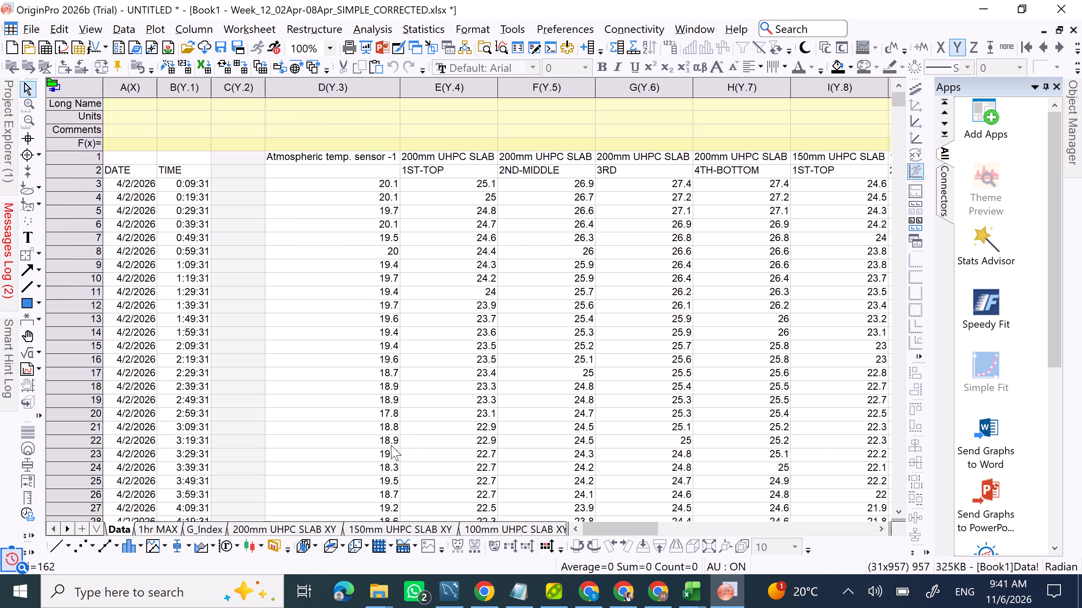
Set all columns of the 200mm UHPC SLAB XY sheet as alternating XY XY pairs.
left_click(284, 525)
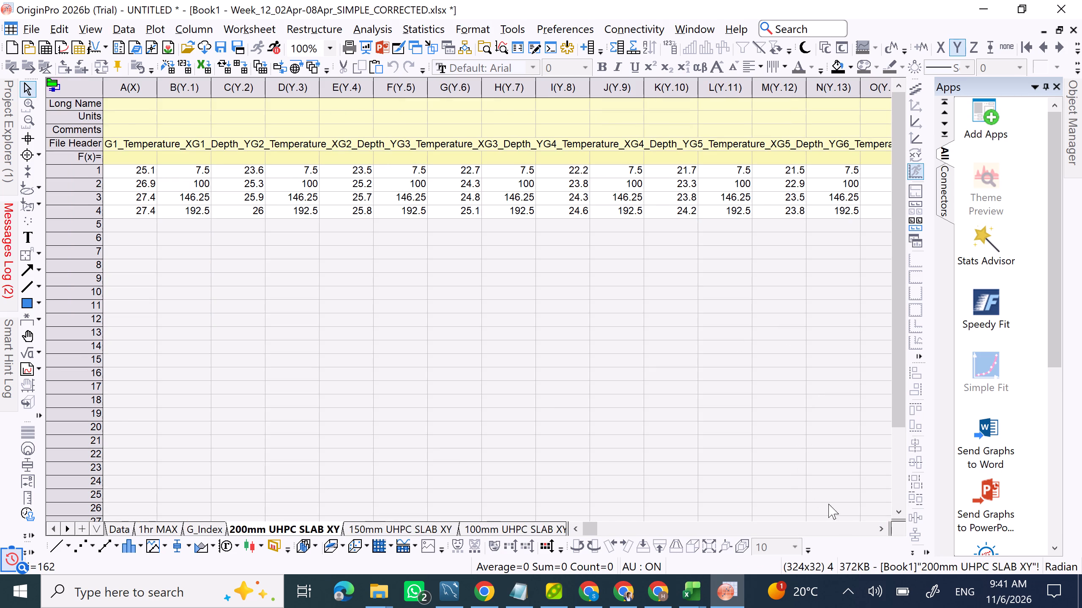
left_click(880, 532)
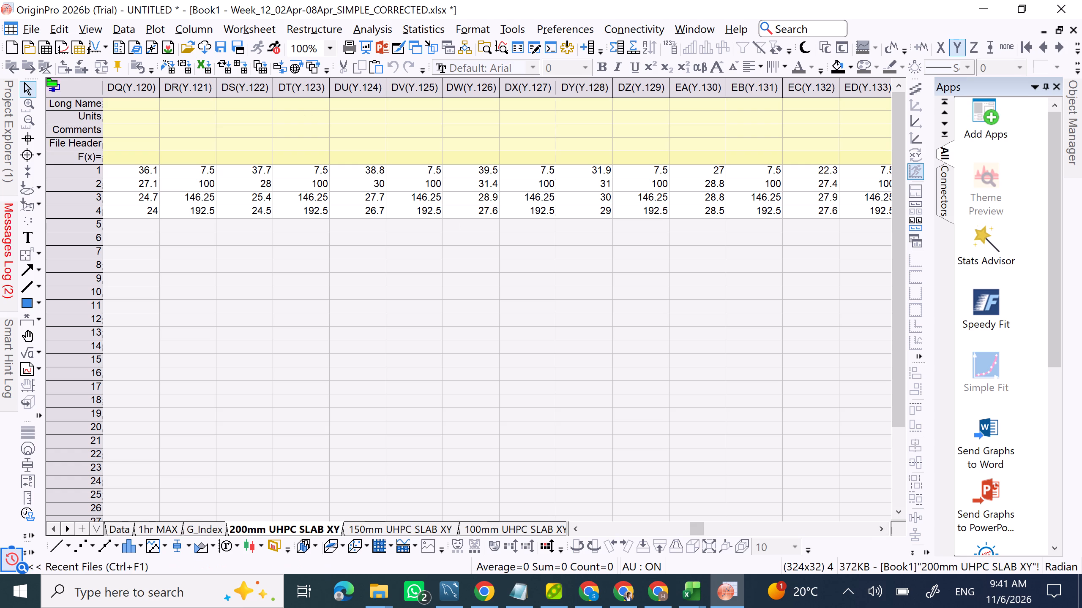
left_click(144, 90)
key("ctrl+a")
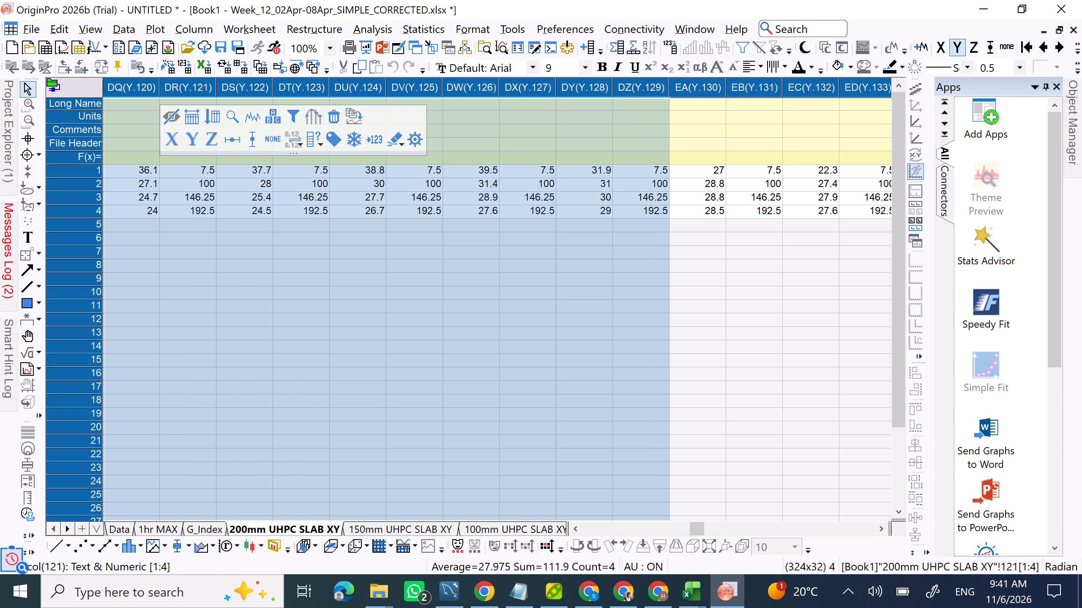
right_click(144, 90)
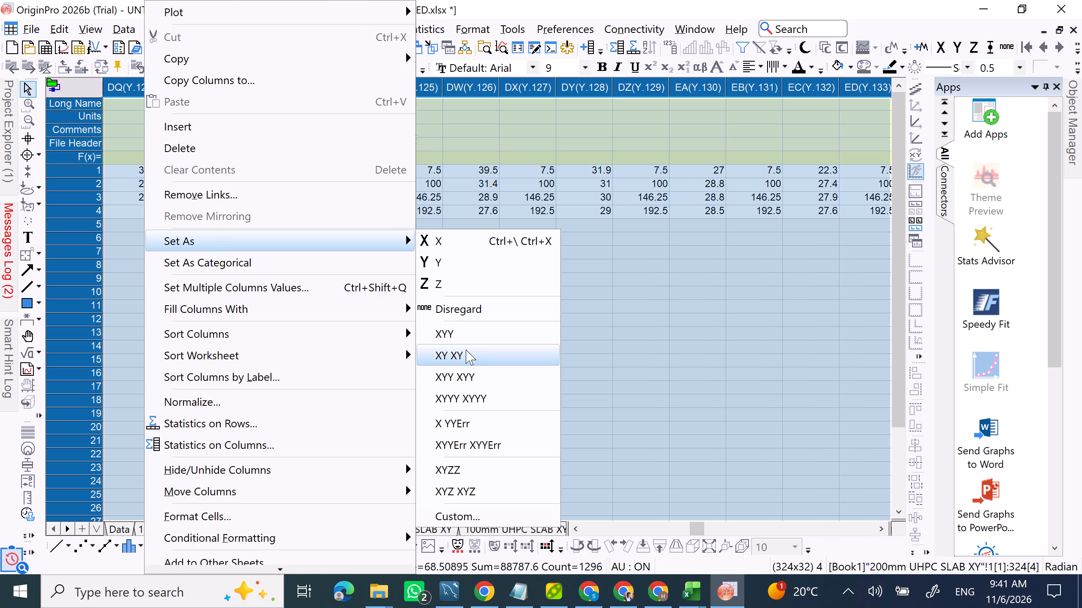
left_click(463, 351)
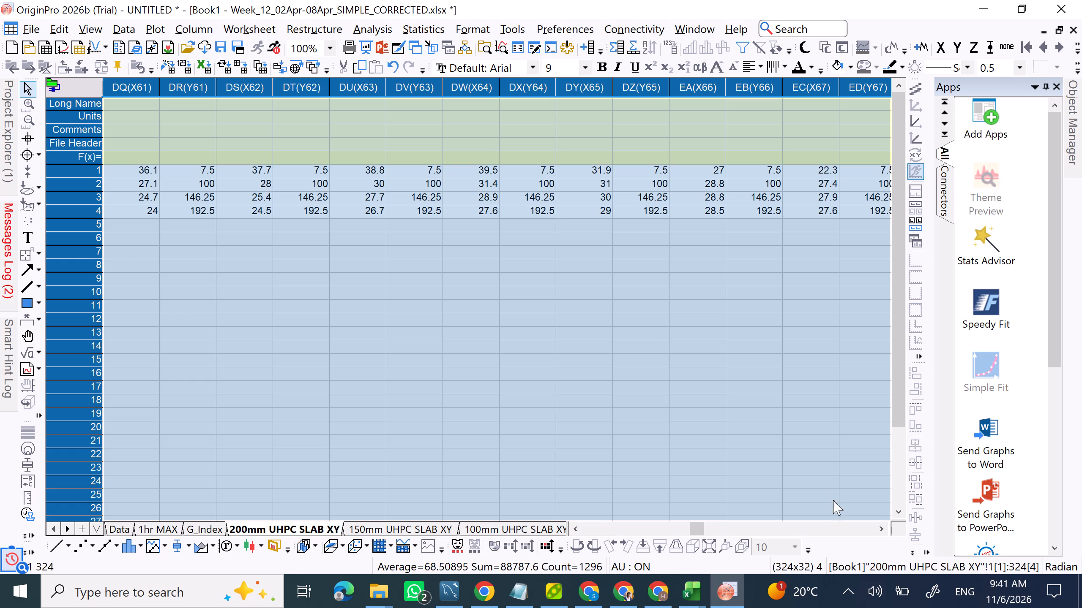
Plot all selected columns of the 200mm UHPC SLAB XY sheet as a 2D Spline graph and dismiss the script window.
left_click(876, 532)
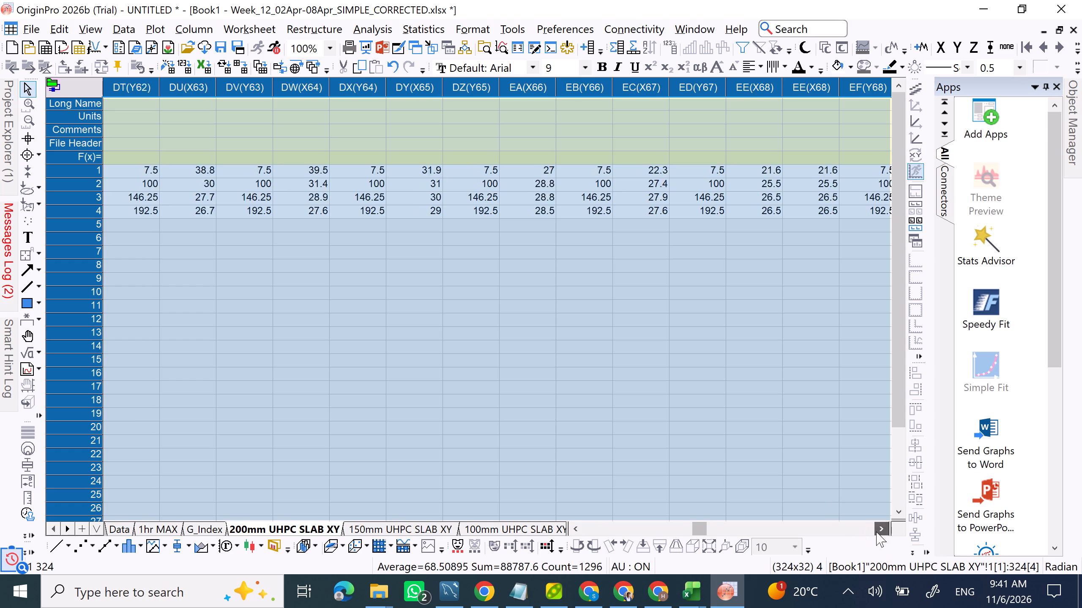
left_click(874, 532)
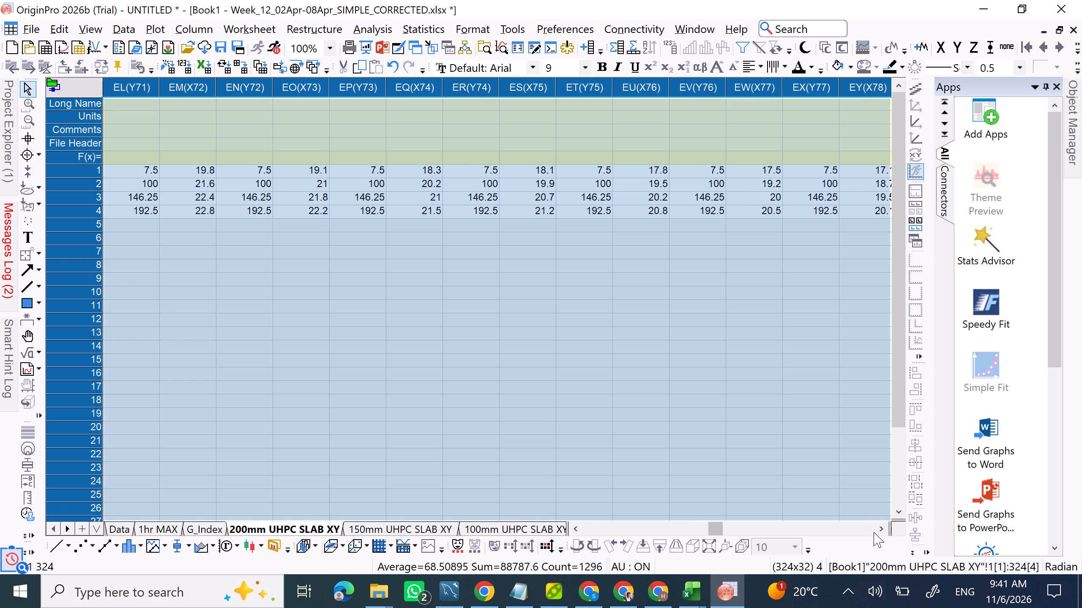
left_click(870, 534)
left_click(877, 532)
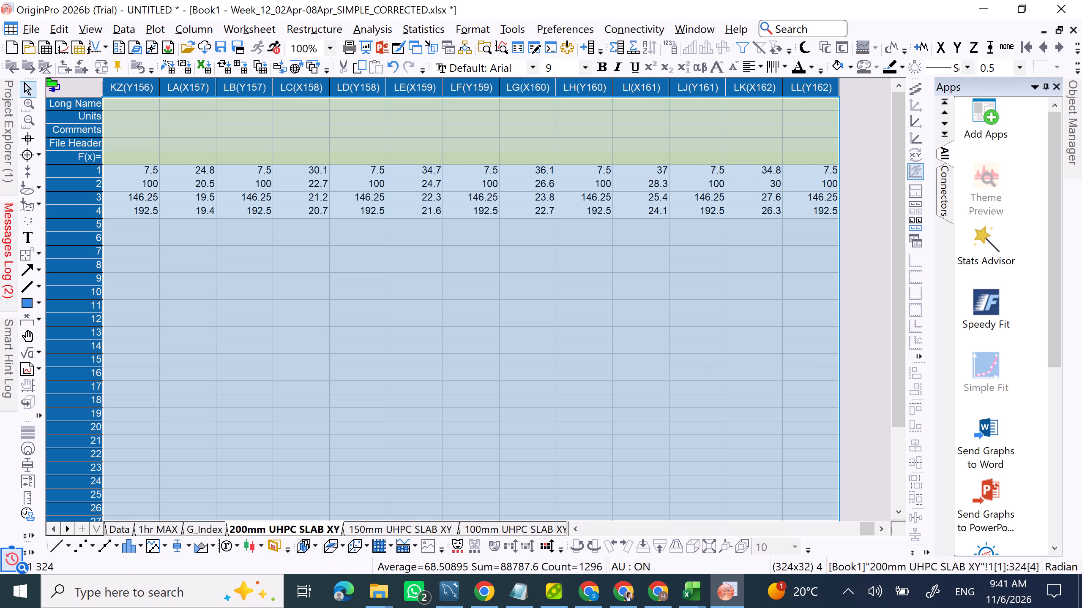
left_click(171, 23)
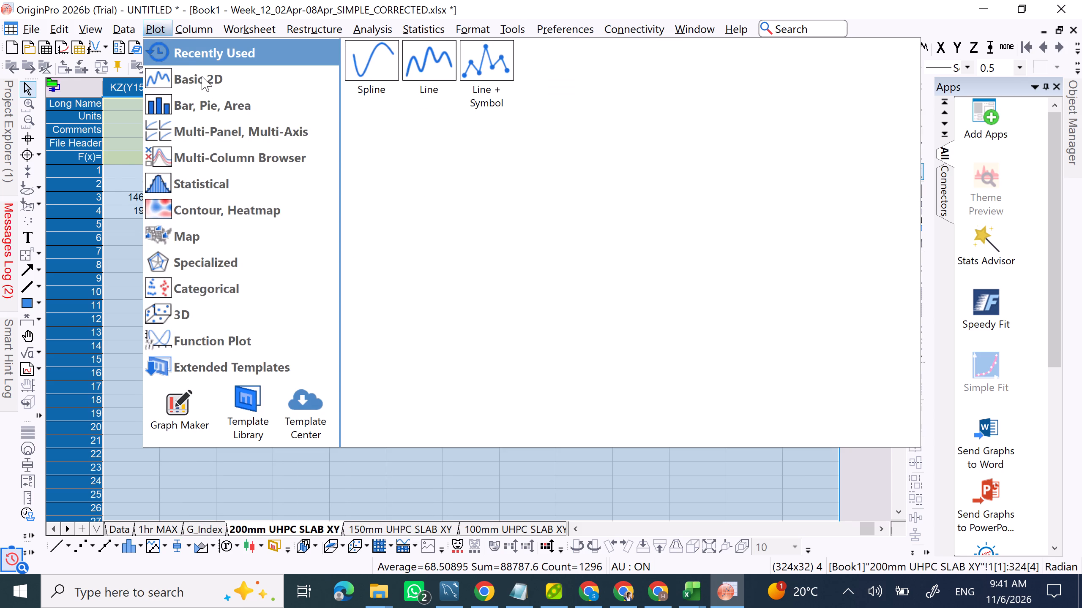
left_click(552, 145)
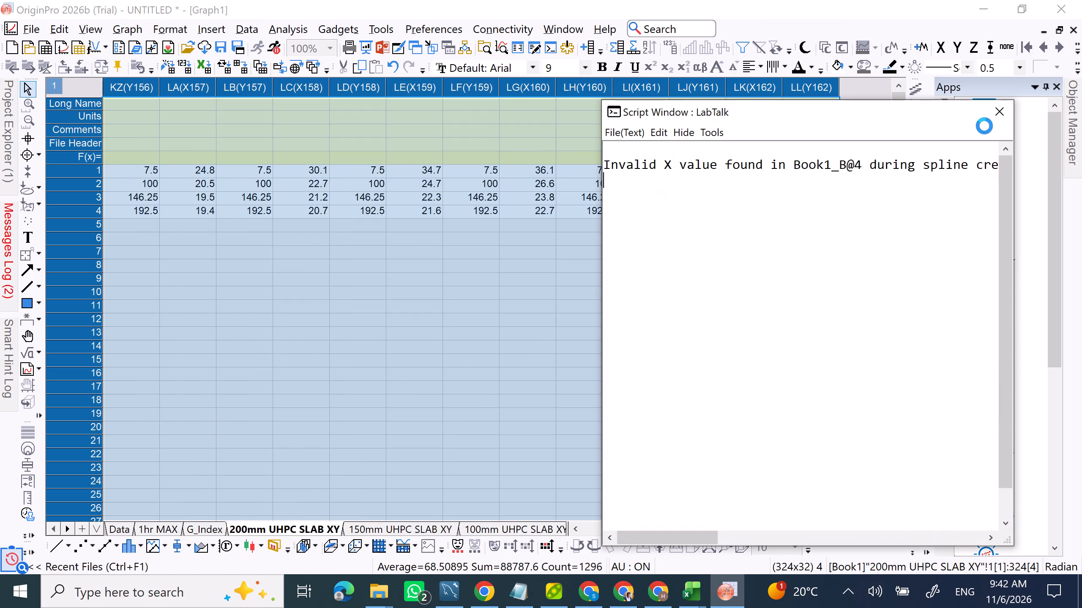
left_click(997, 119)
Set the plot lines to Spline connection with begin and end connected, and enable area fill using Fill to Data Plot.
double_click(373, 230)
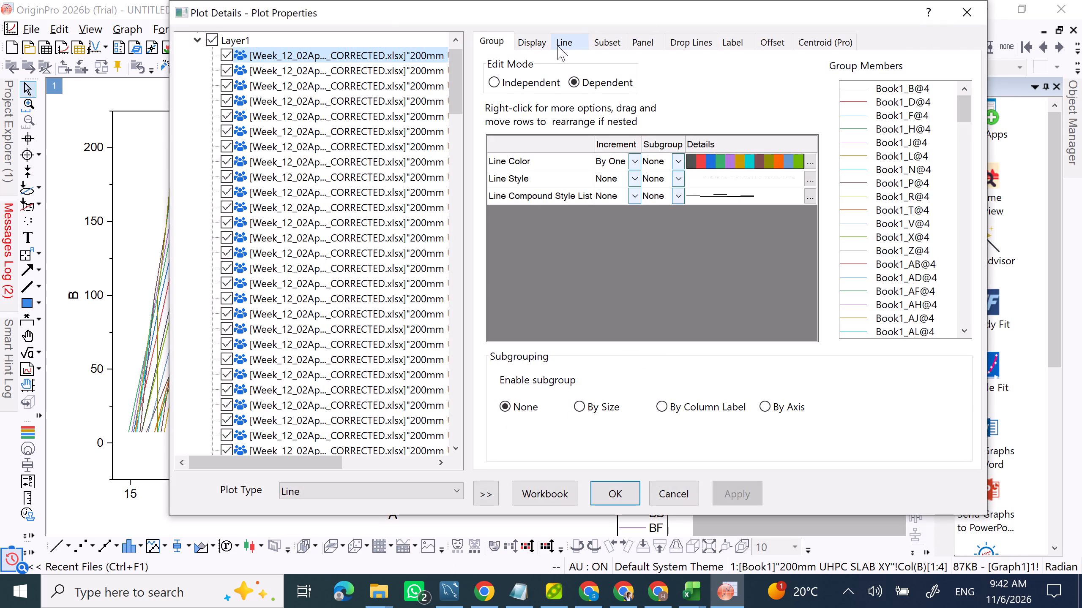
left_click(564, 43)
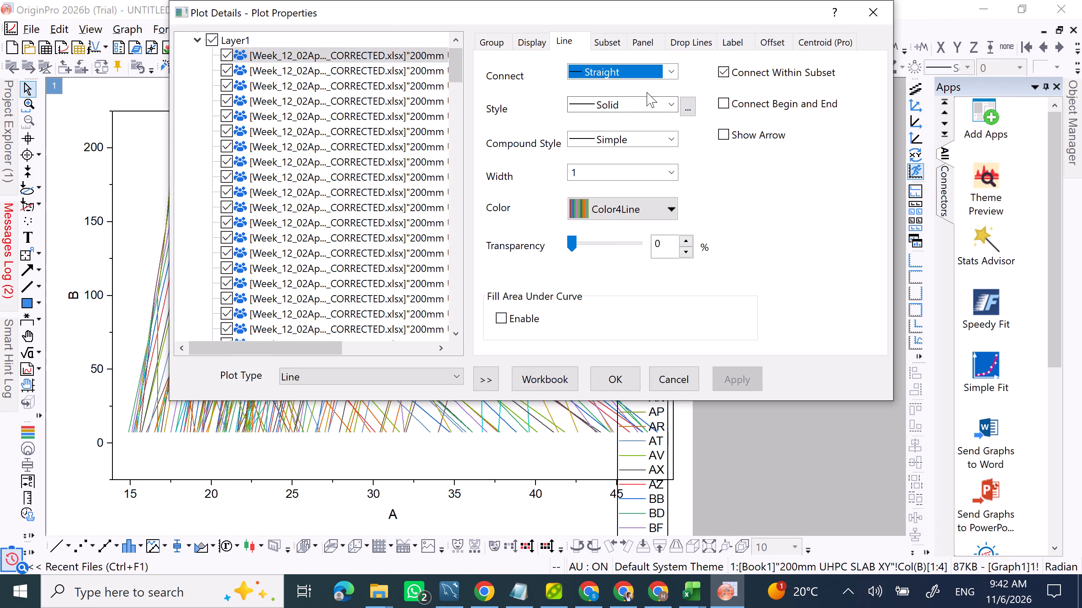
left_click(657, 71)
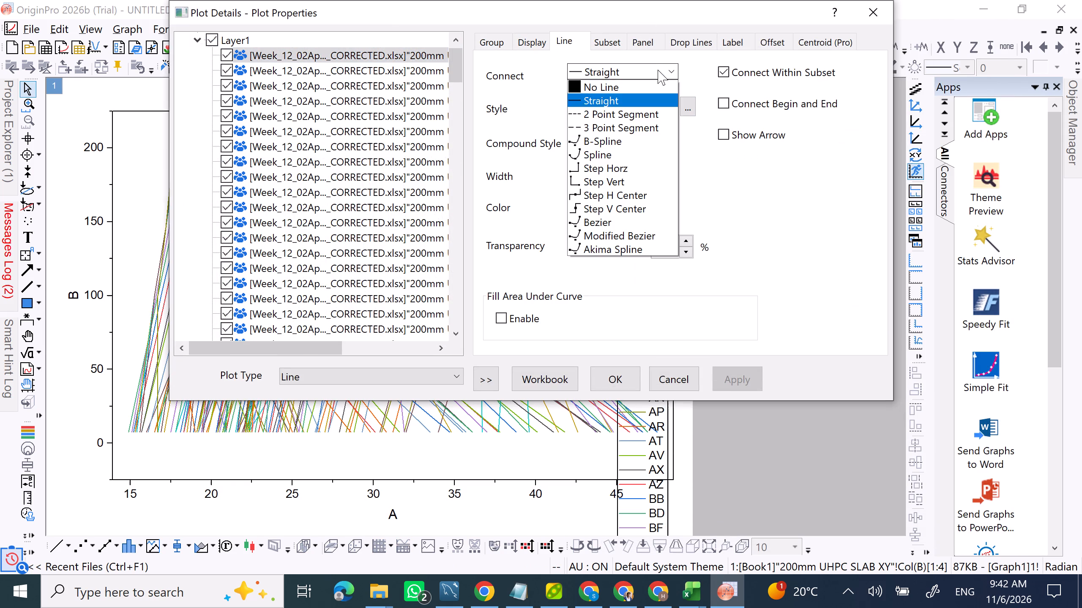
left_click(618, 152)
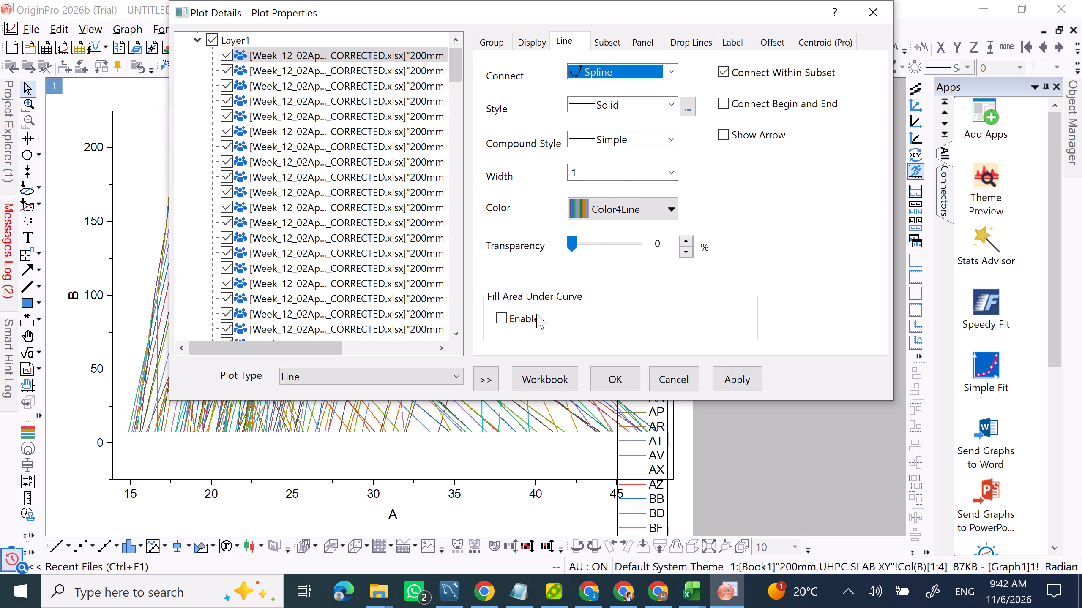
left_click(719, 105)
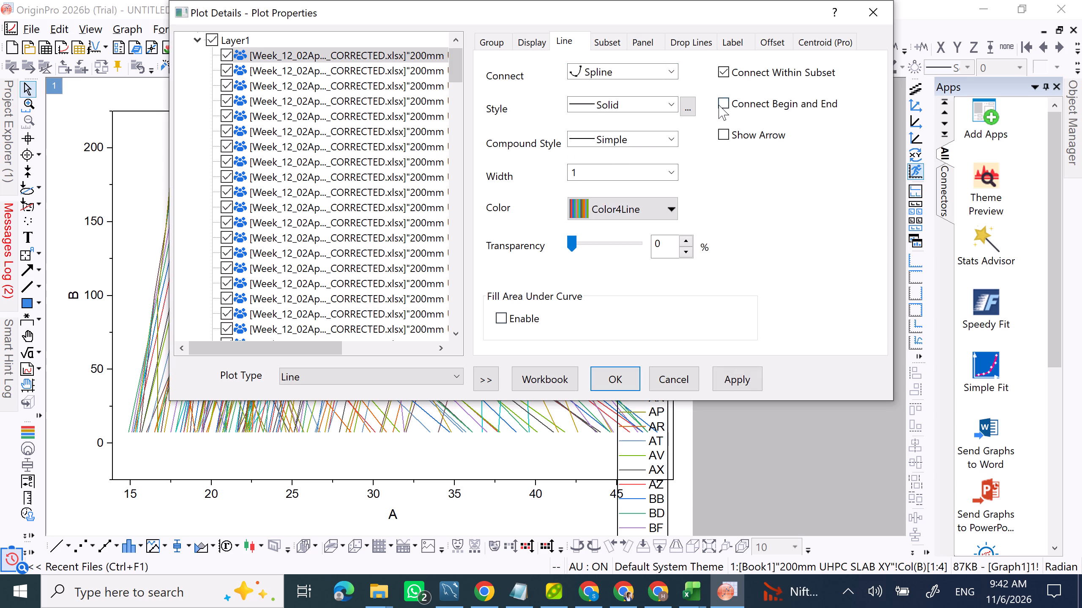
left_click(498, 314)
left_click(591, 344)
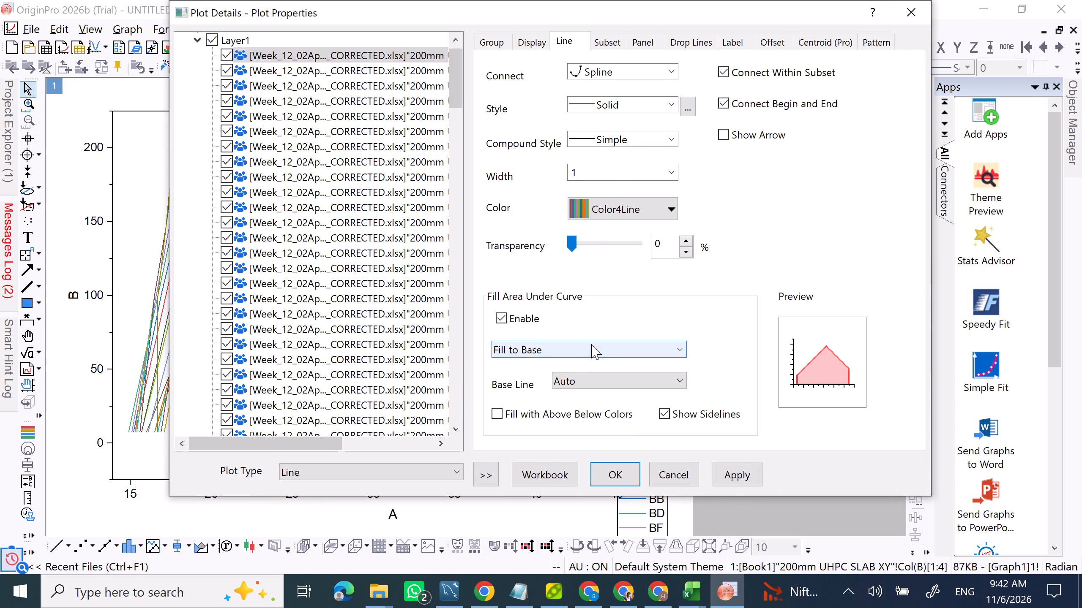
left_click(579, 387)
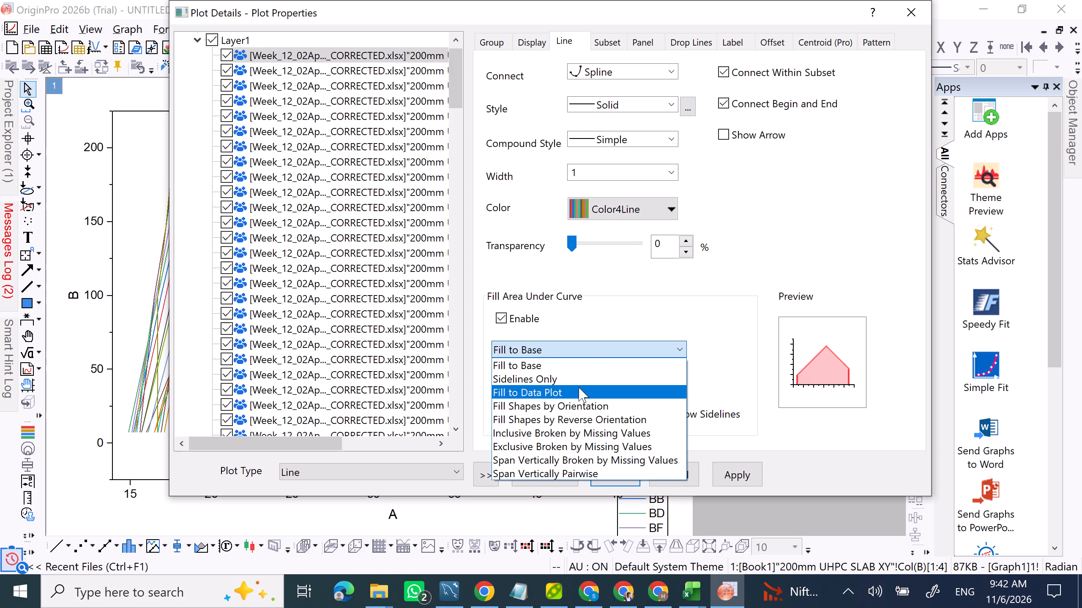
left_click(721, 531)
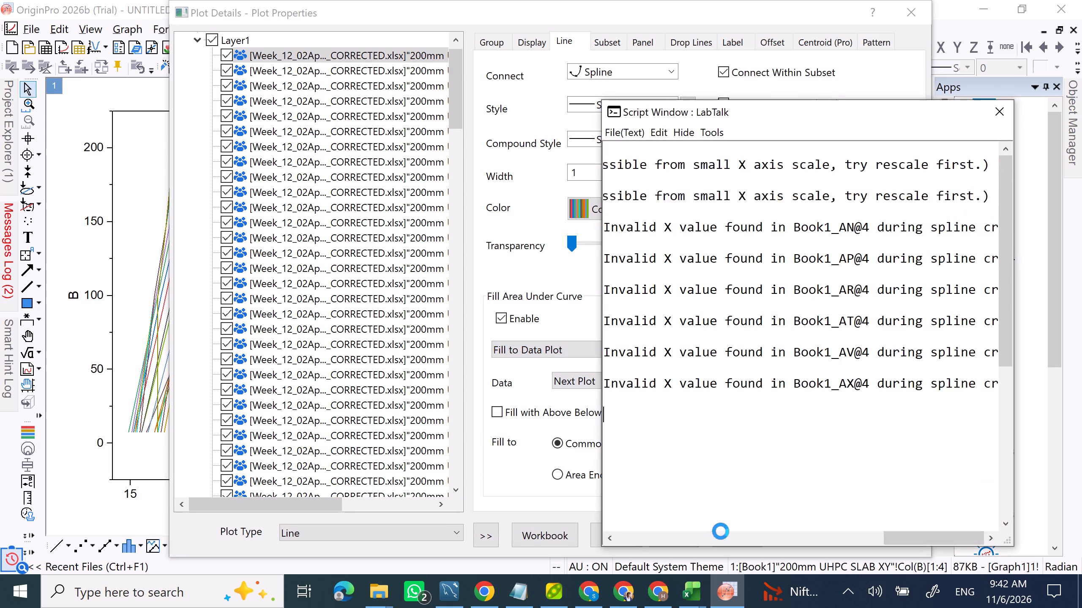
left_click(999, 120)
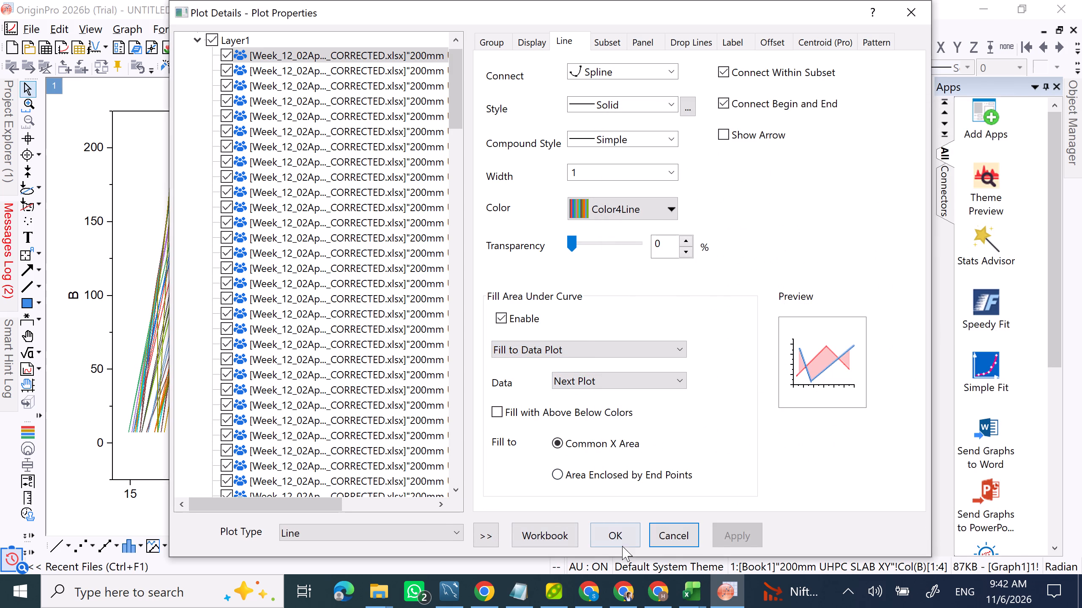
left_click(626, 538)
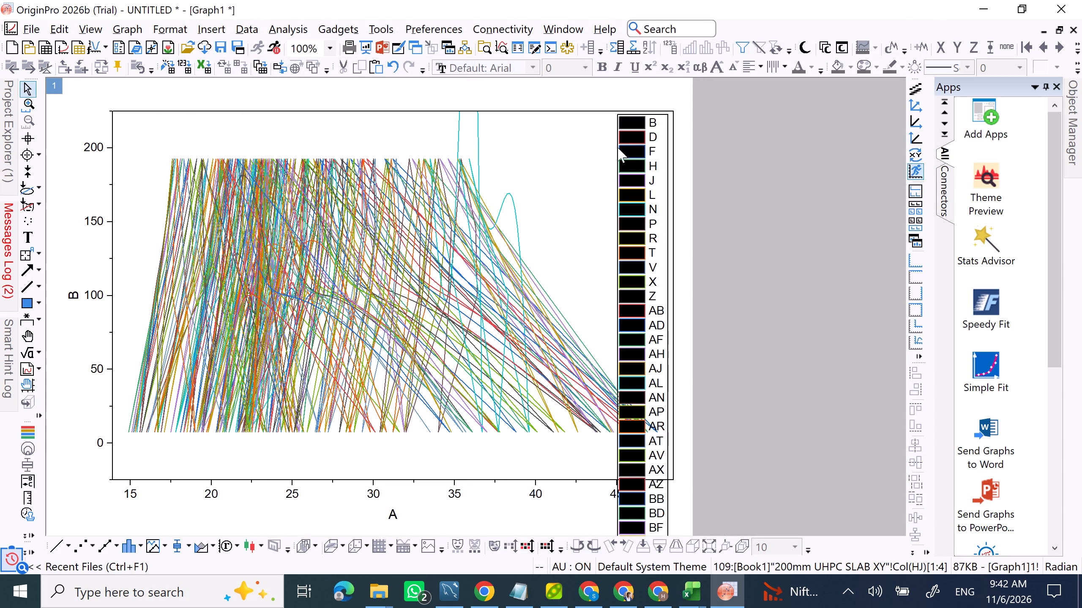
Cut the legend from the graph.
left_click(618, 114)
right_click(618, 114)
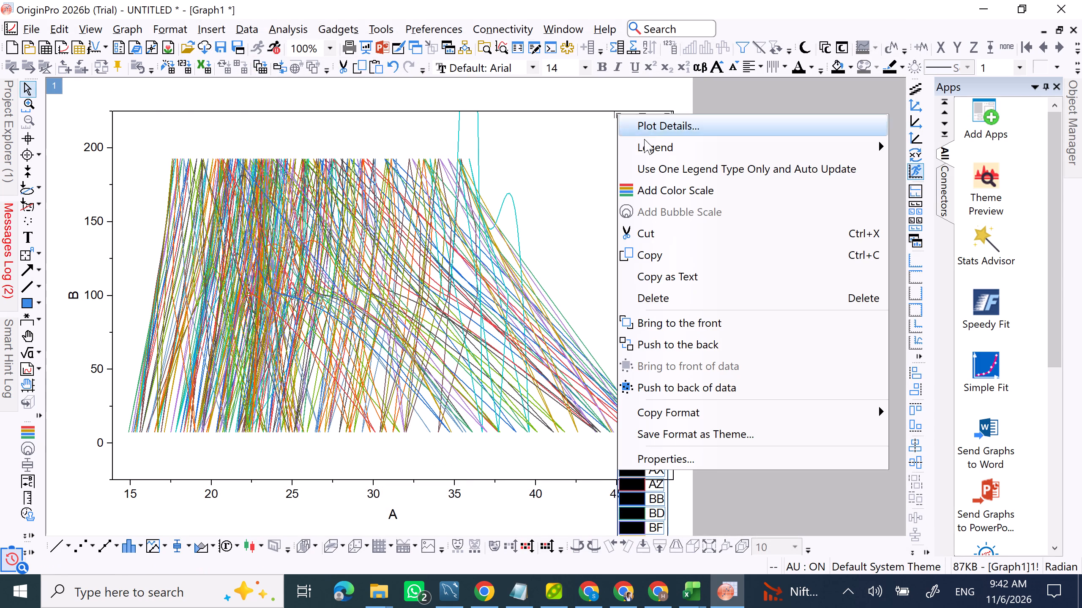
left_click(653, 236)
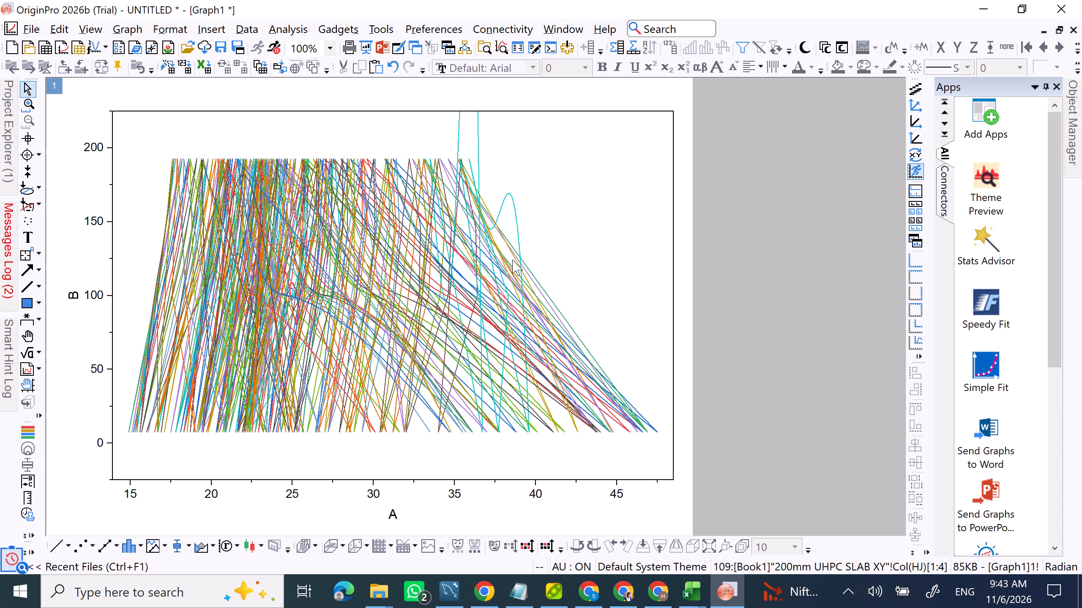
Return to the Week 12 workbook and set all columns of the 150mm UHPC SLAB XY sheet as alternating XY XY pairs.
left_click(570, 29)
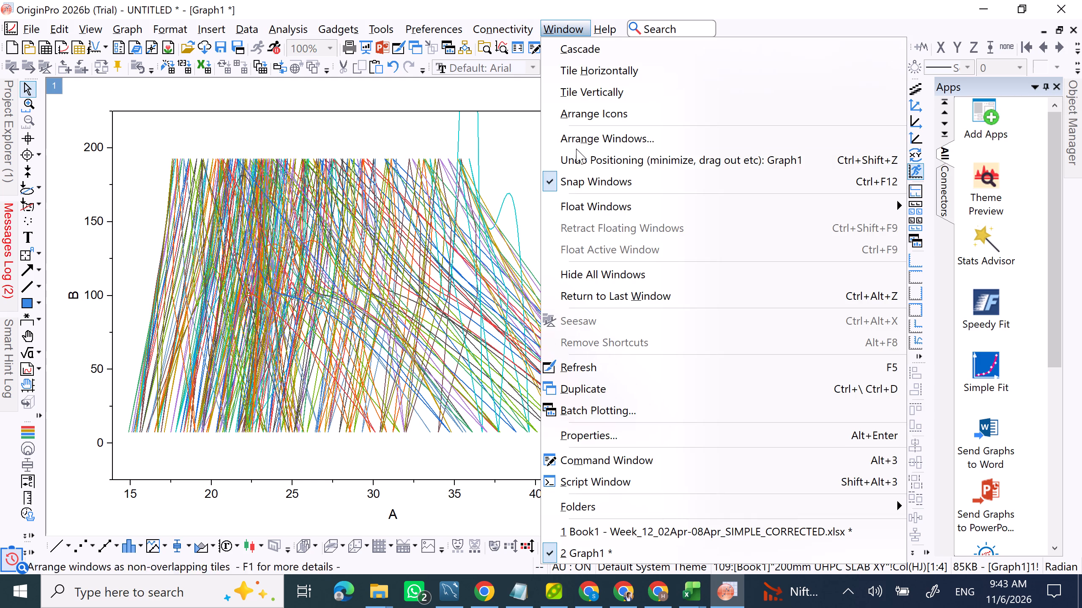
left_click(654, 525)
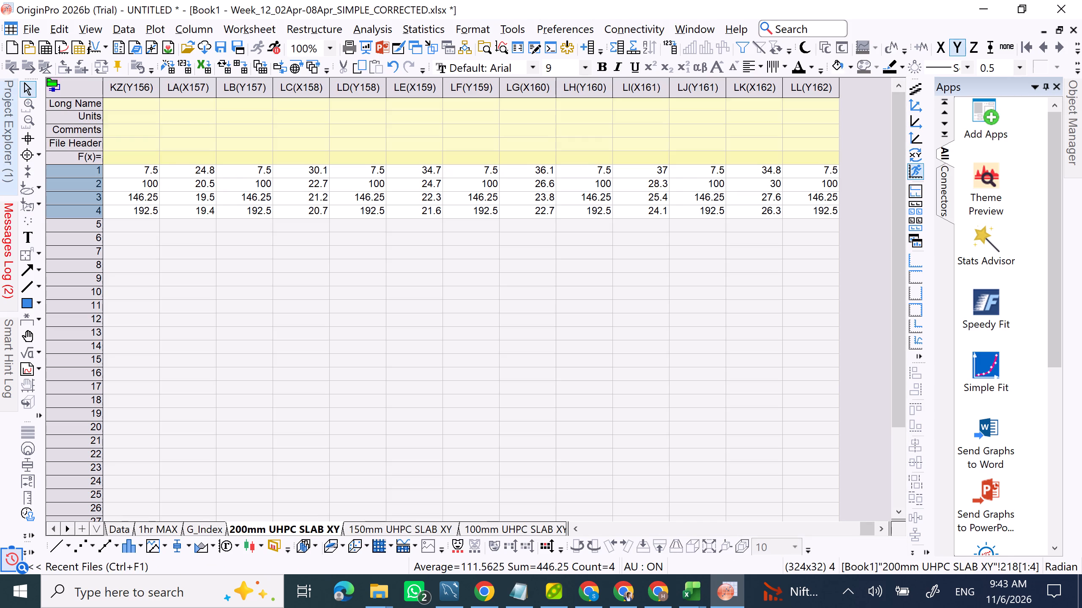
left_click(405, 523)
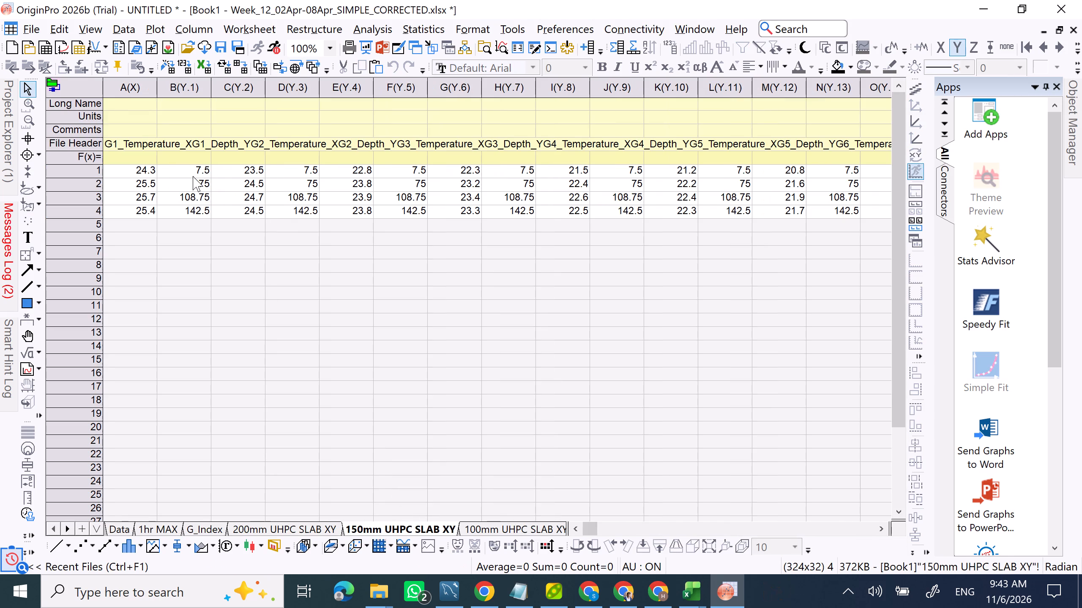
left_click(128, 94)
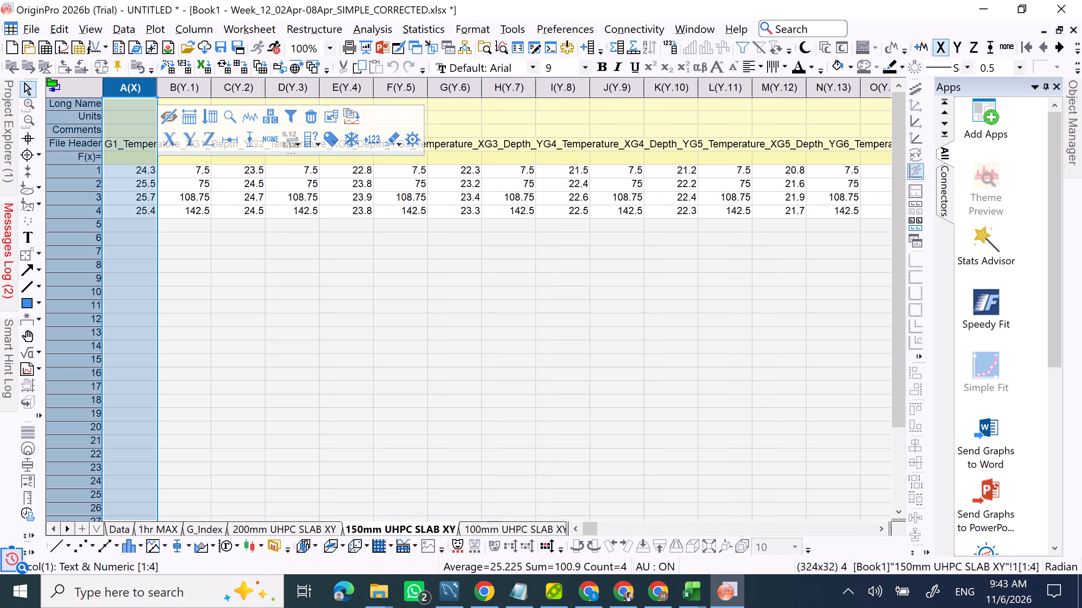
key("ctrl+a")
right_click(128, 94)
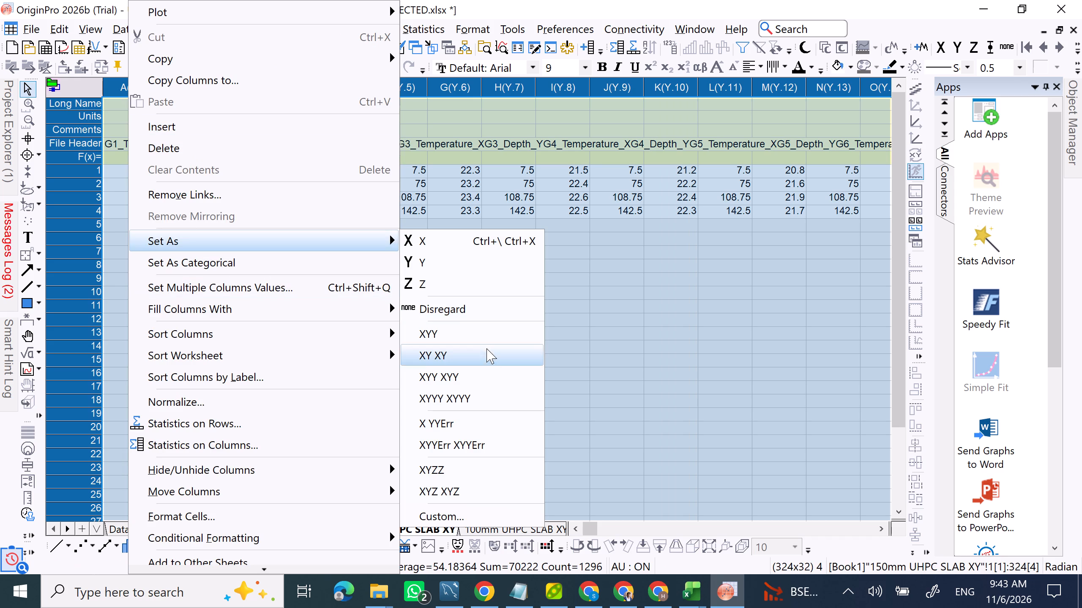
left_click(485, 356)
Plot all selected columns of the 150mm UHPC SLAB XY sheet as a 2D Spline graph and dismiss the script window.
left_click(165, 24)
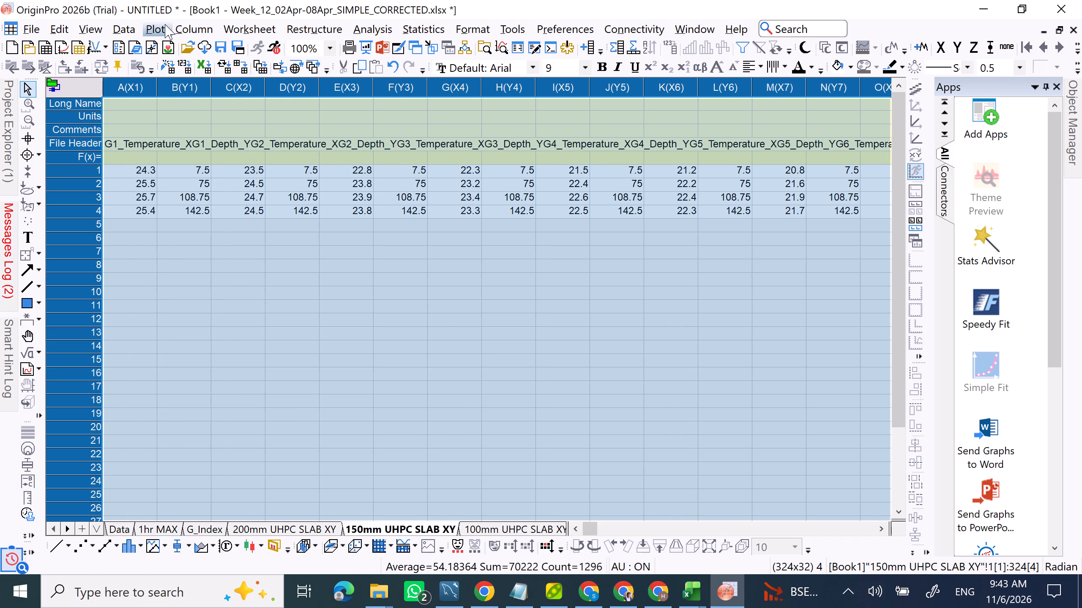
left_click(363, 71)
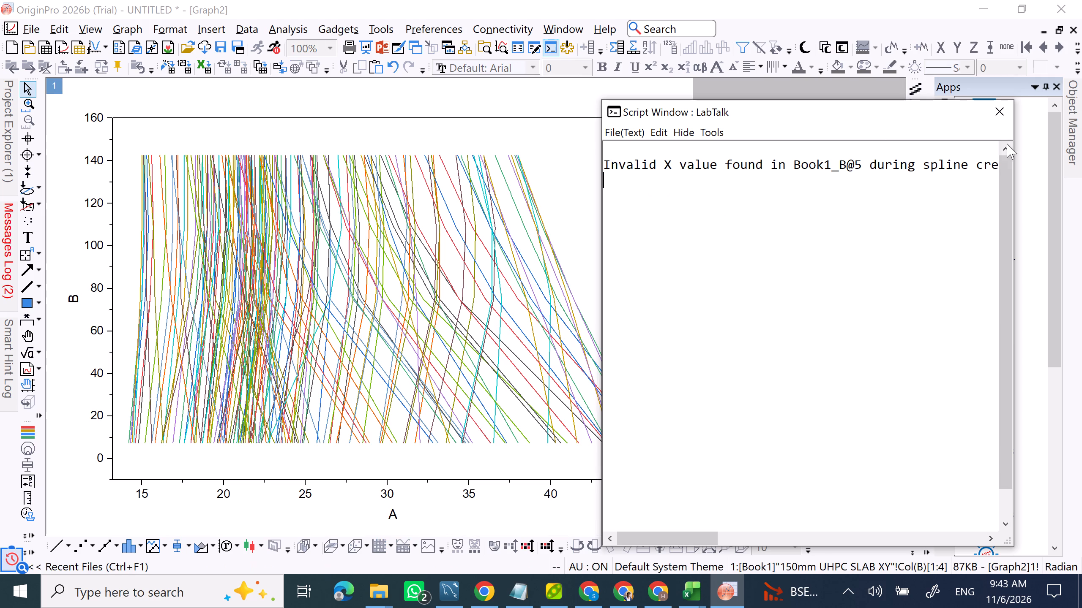
left_click(1000, 119)
Set the 150mm slab graph's lines to Spline connection with begin and end connected, and enable area fill using Fill to Data Plot.
left_click(456, 194)
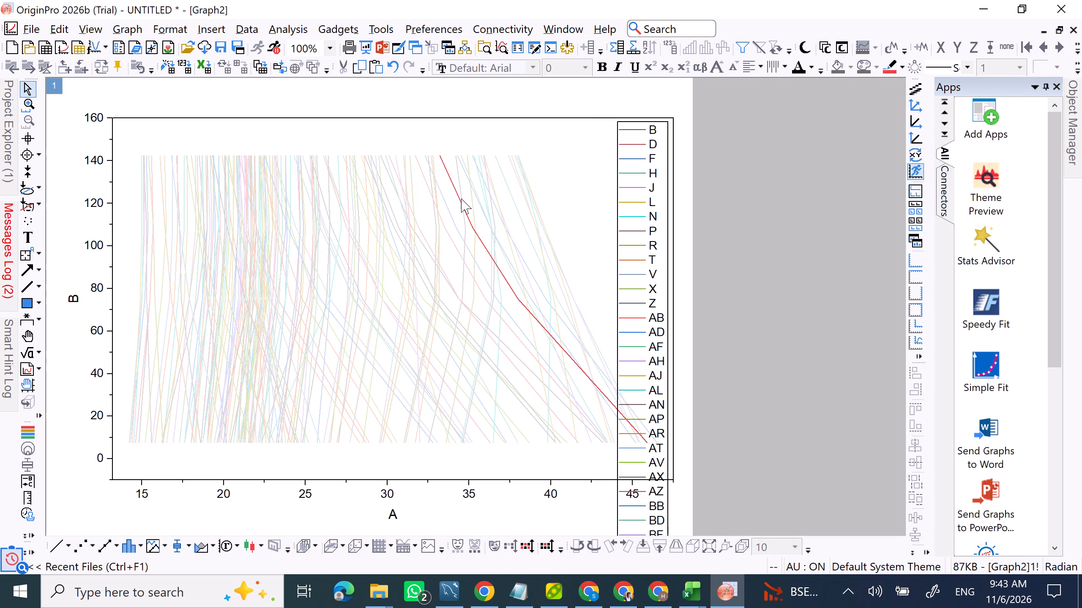
double_click(461, 198)
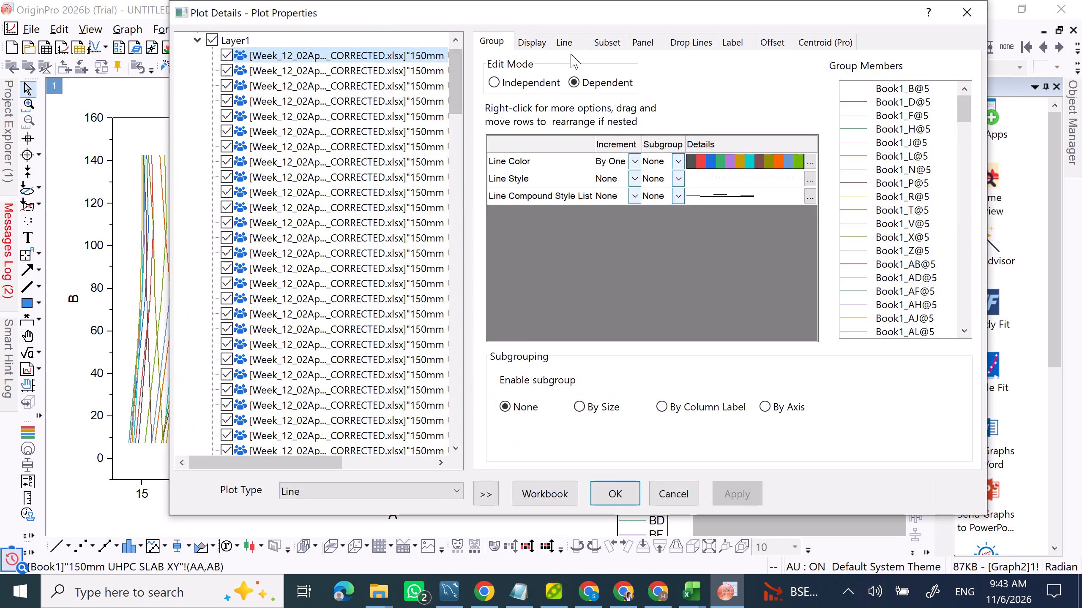
left_click(576, 38)
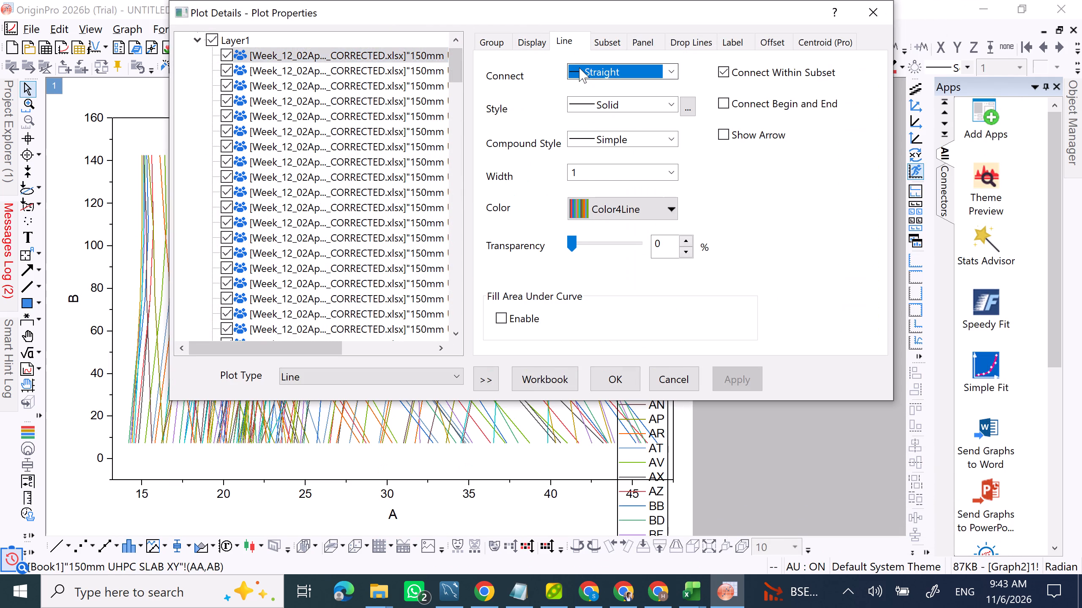
left_click(579, 68)
left_click(603, 148)
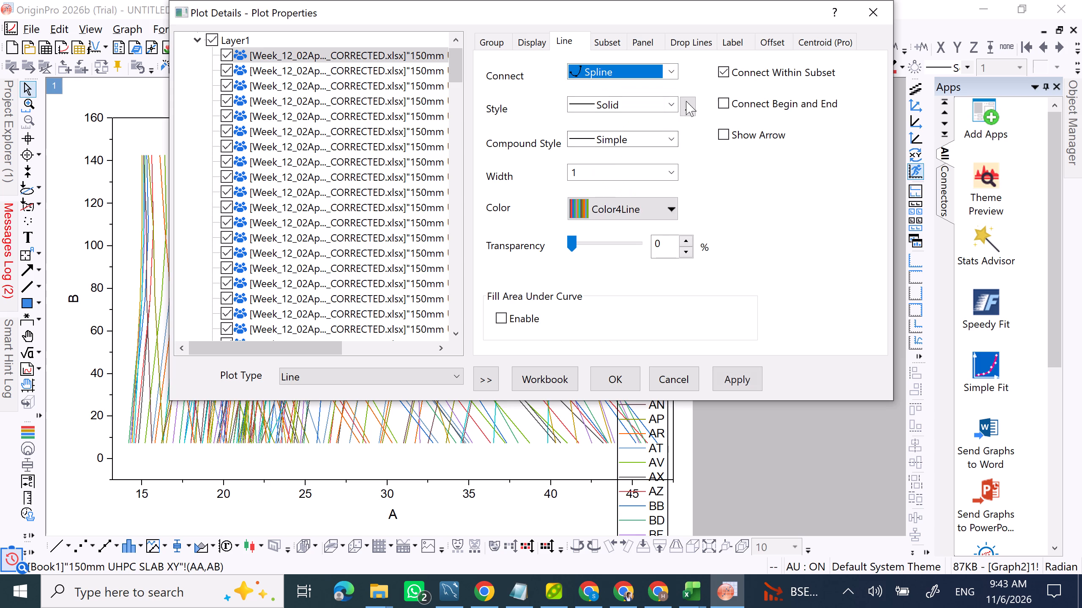
left_click(724, 101)
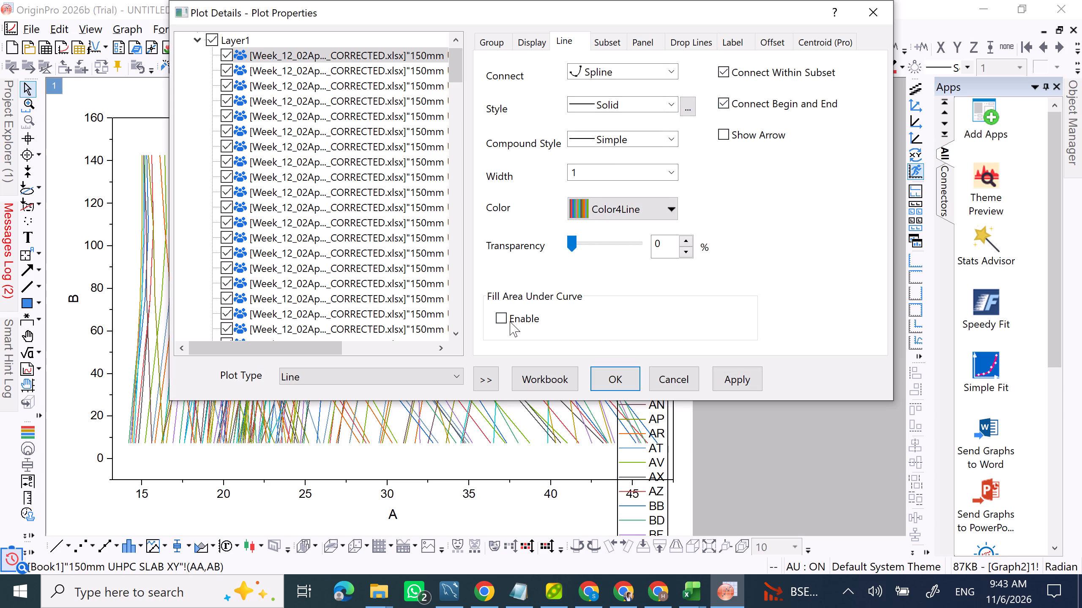
left_click(509, 321)
left_click(581, 342)
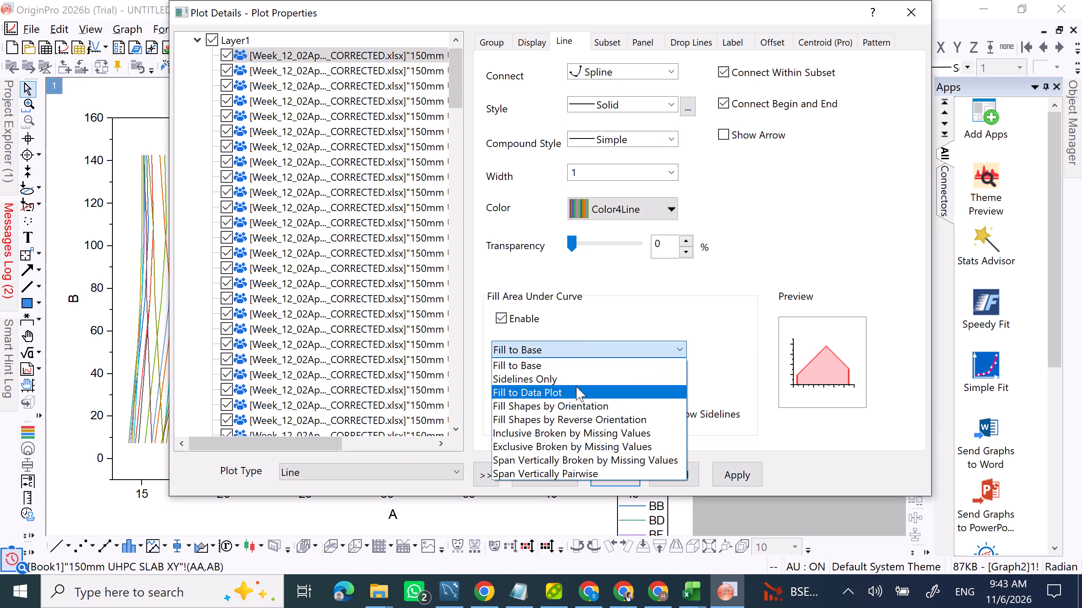
left_click(576, 387)
left_click(741, 537)
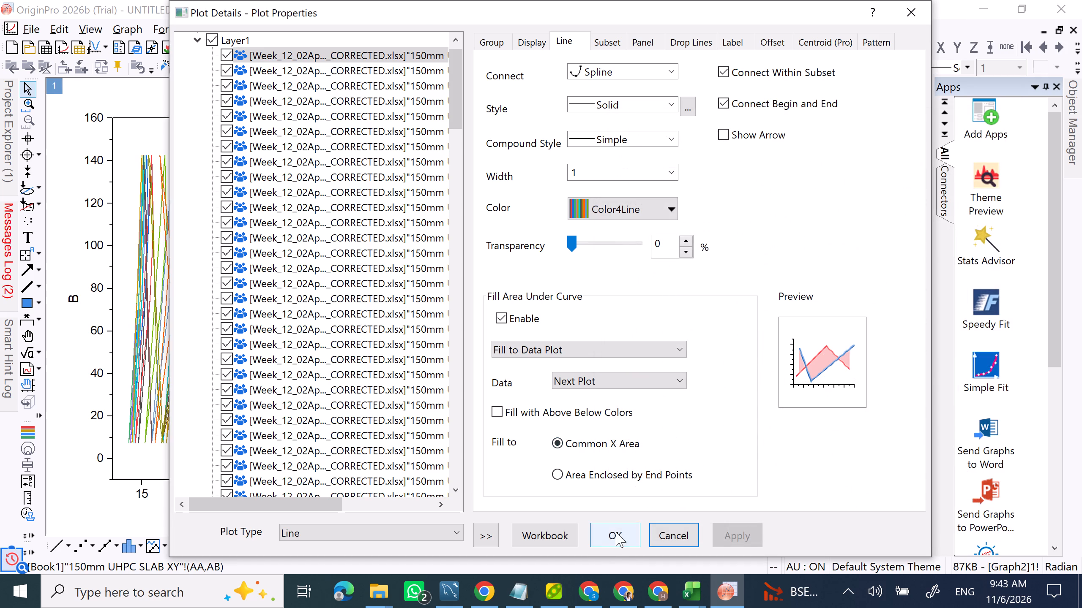
left_click(616, 529)
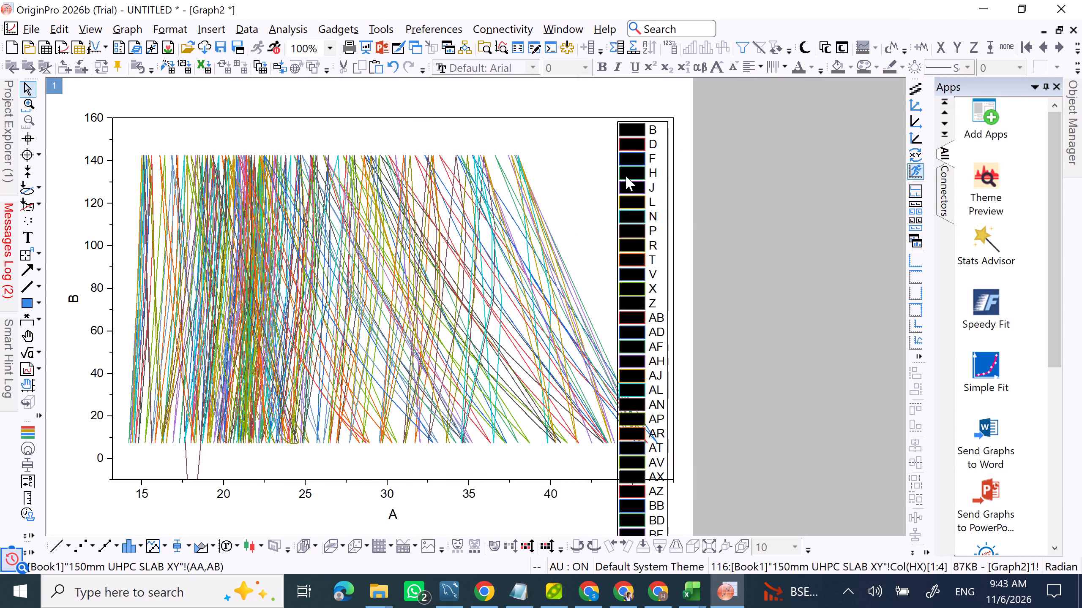
Remove the legend from the 150mm slab graph.
left_click(618, 175)
right_click(618, 175)
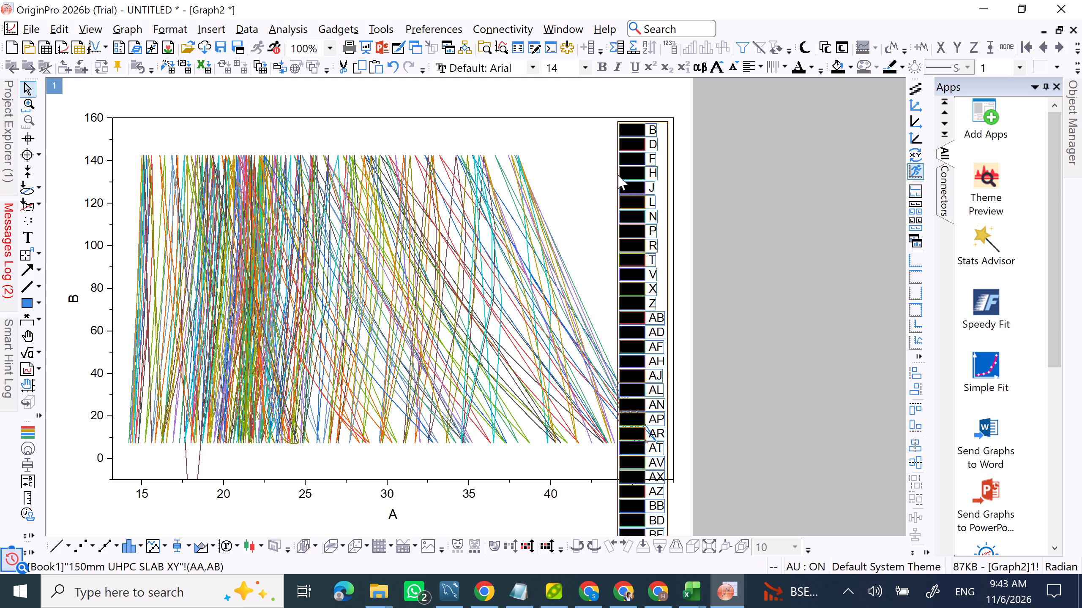
left_click(651, 299)
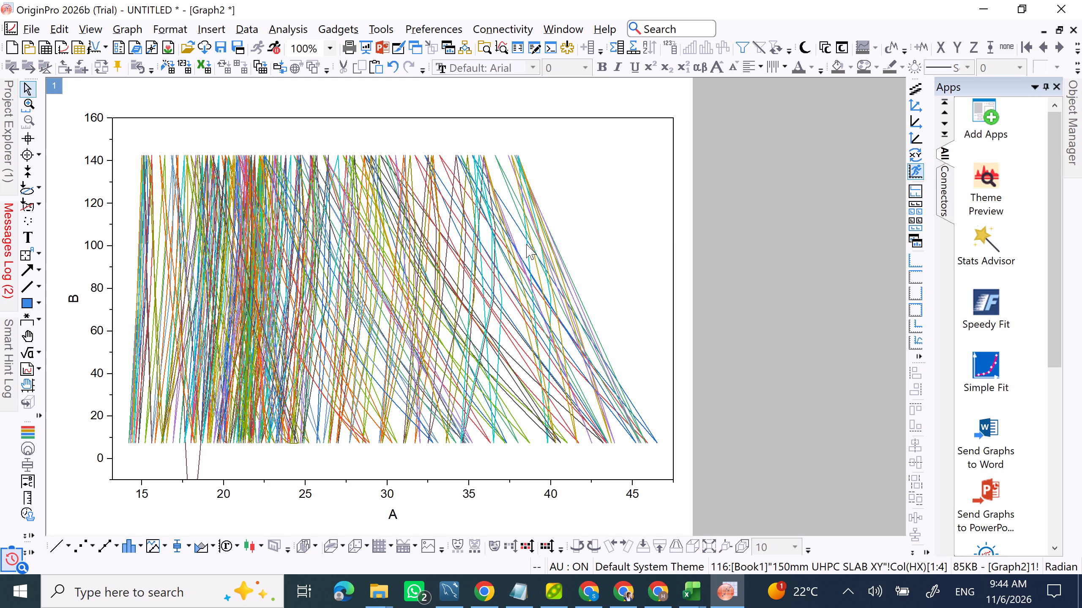
Return to the Week 12 workbook and set all columns of the 100mm UHPC SLAB XY sheet as alternating XY XY pairs.
left_click(562, 20)
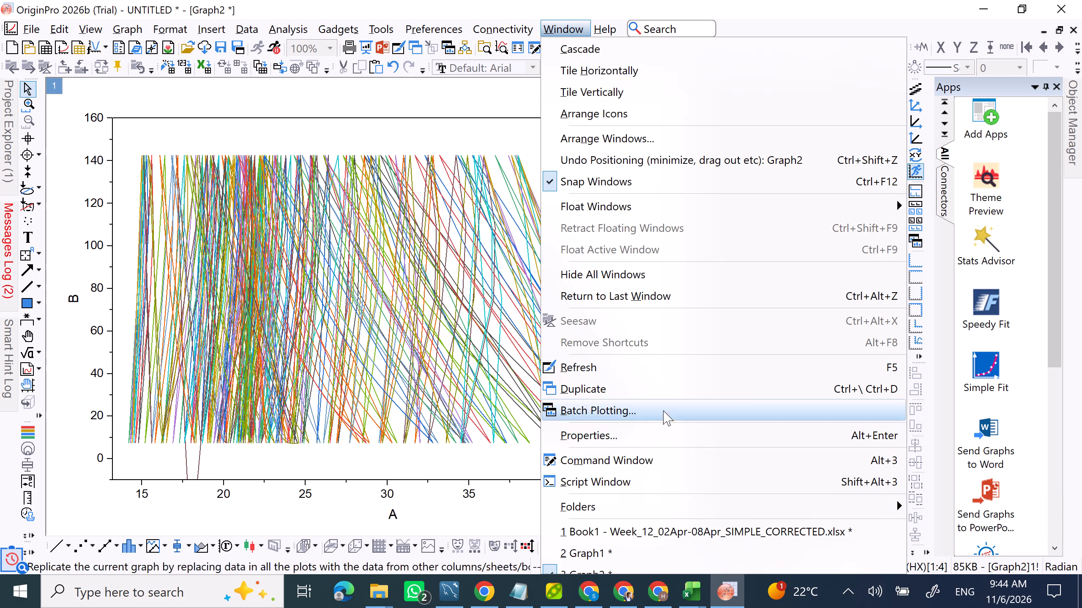
double_click(644, 532)
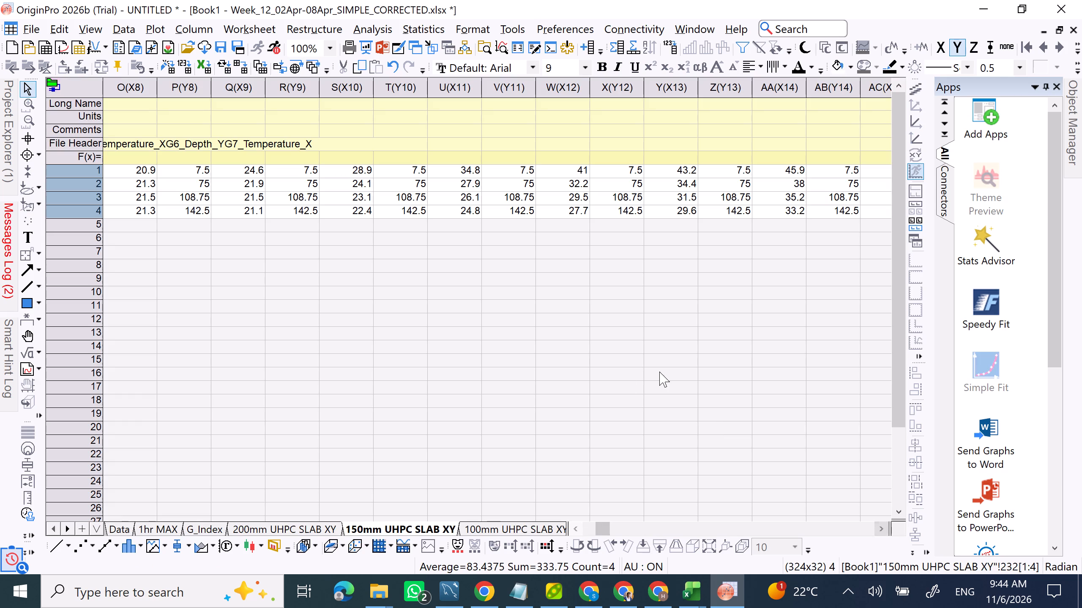
left_click(516, 523)
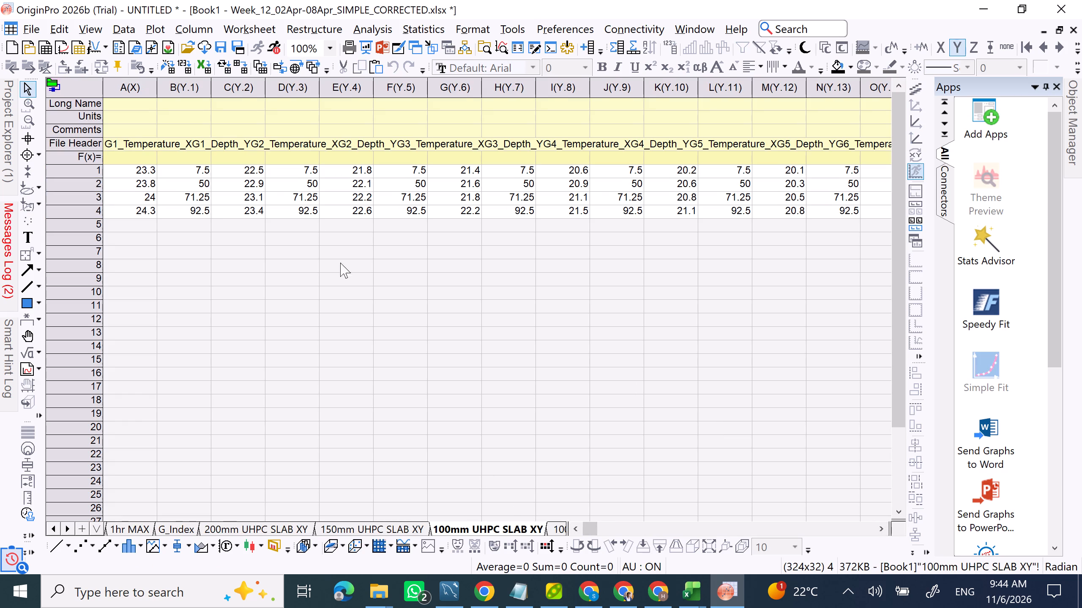
left_click(135, 86)
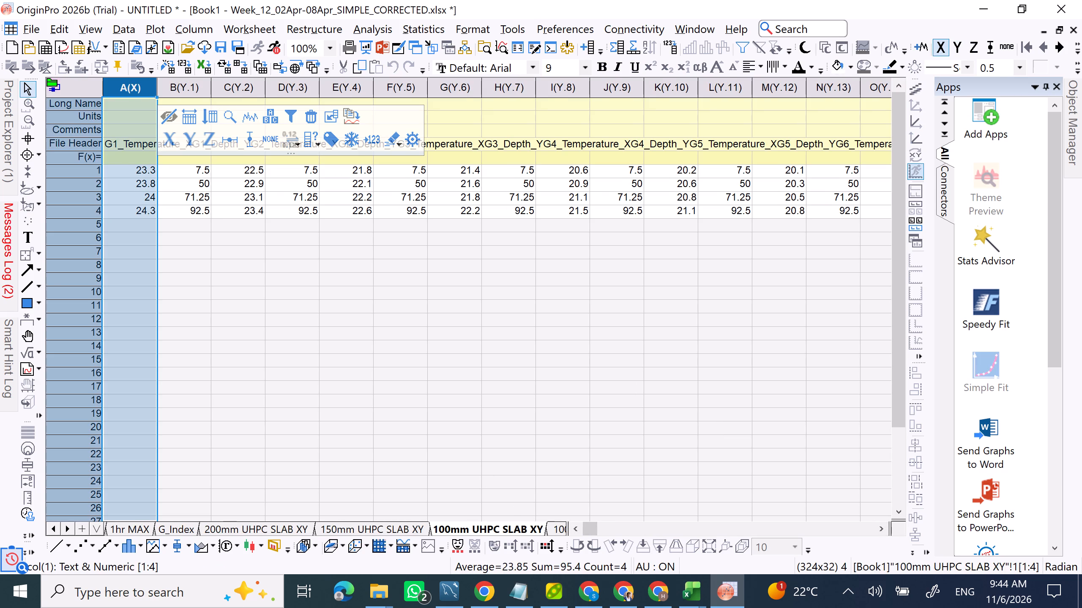
key("ctrl+a")
right_click(135, 86)
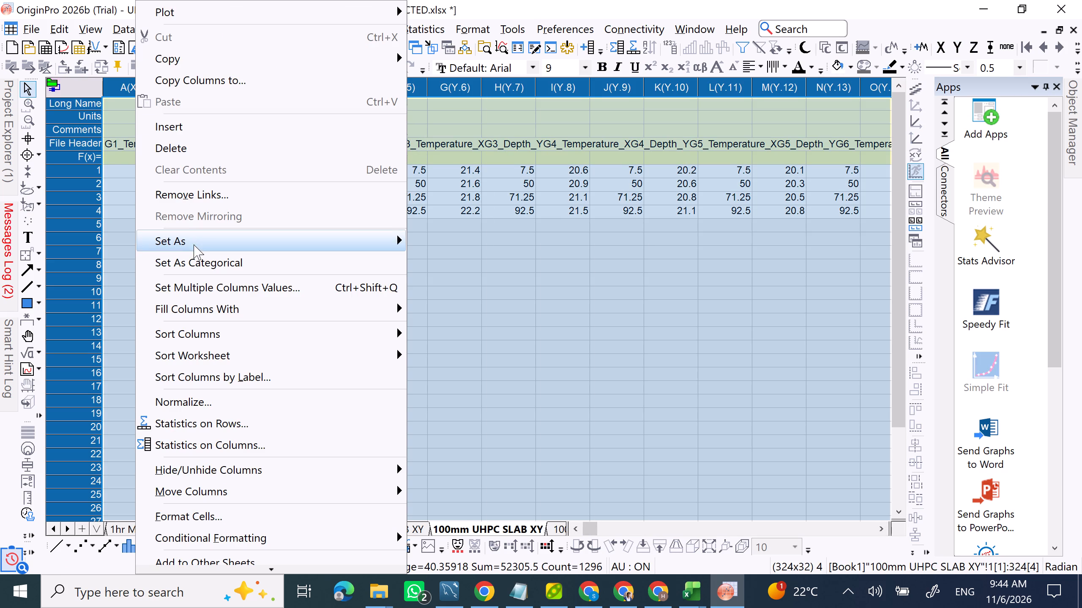
left_click(433, 349)
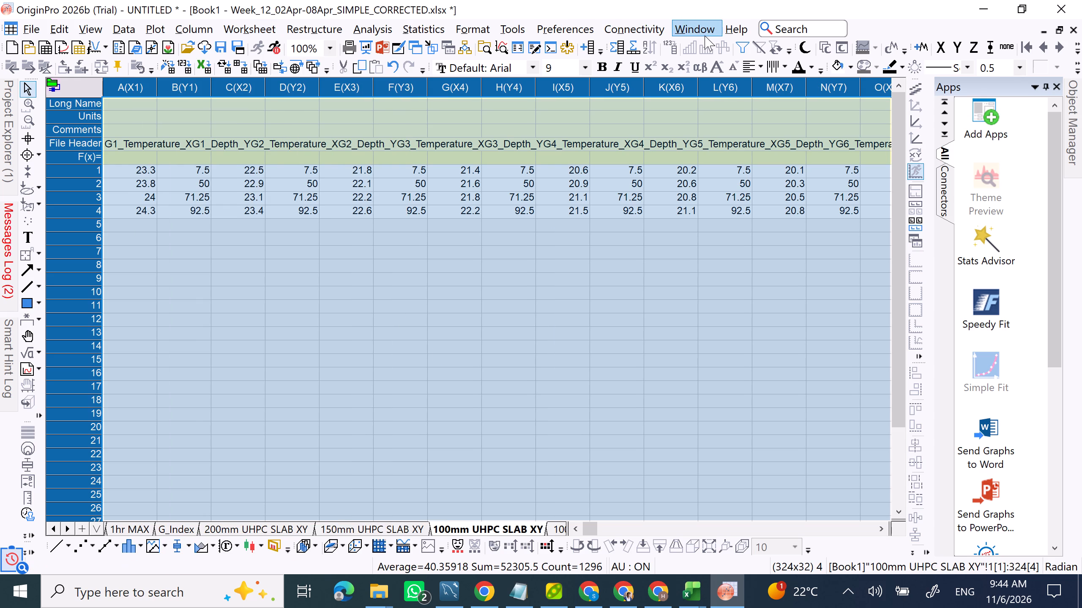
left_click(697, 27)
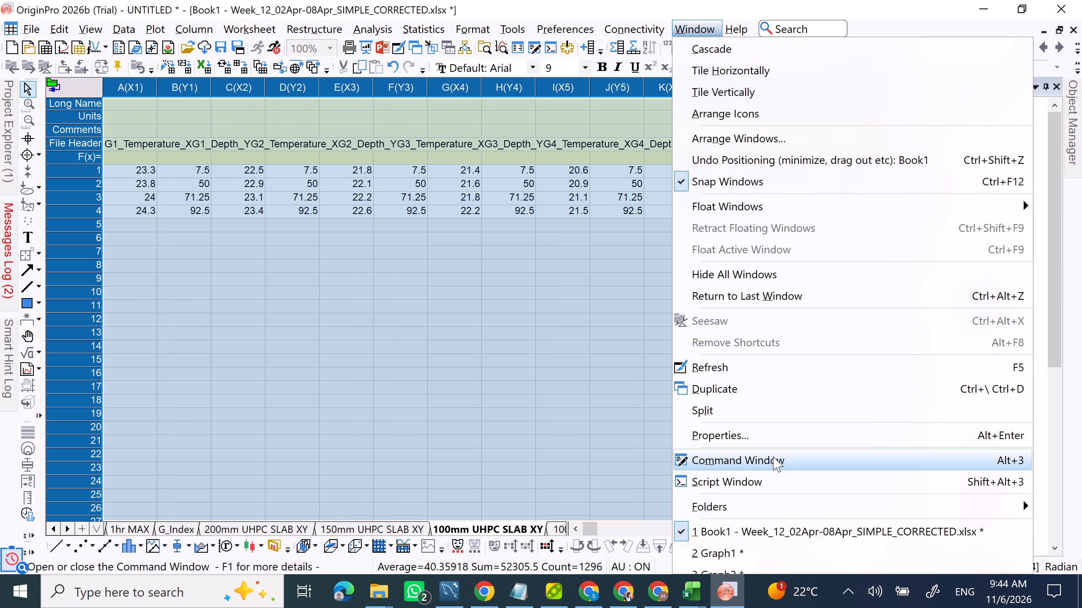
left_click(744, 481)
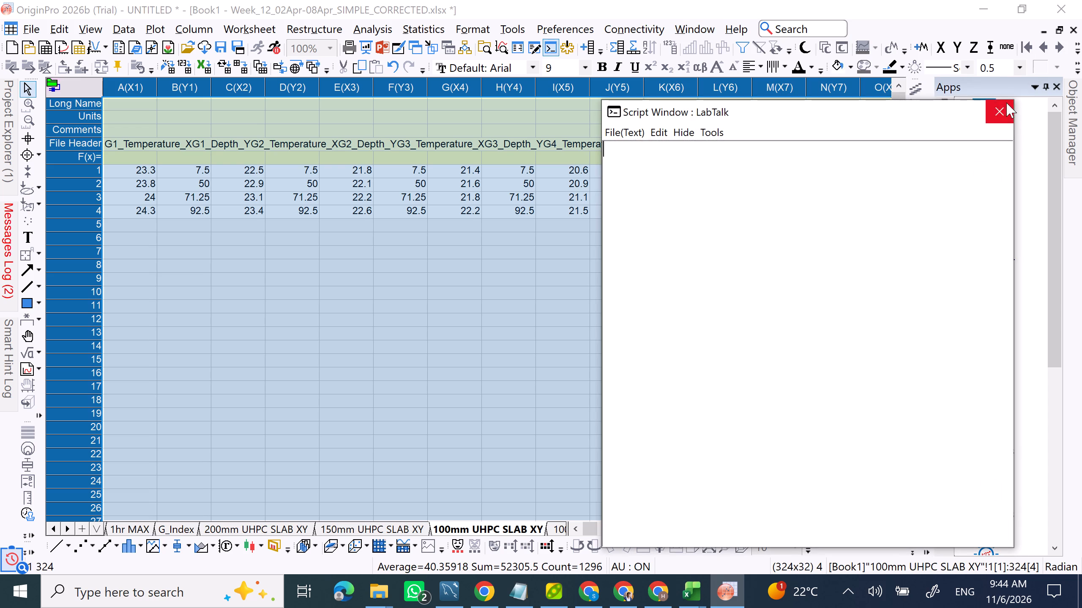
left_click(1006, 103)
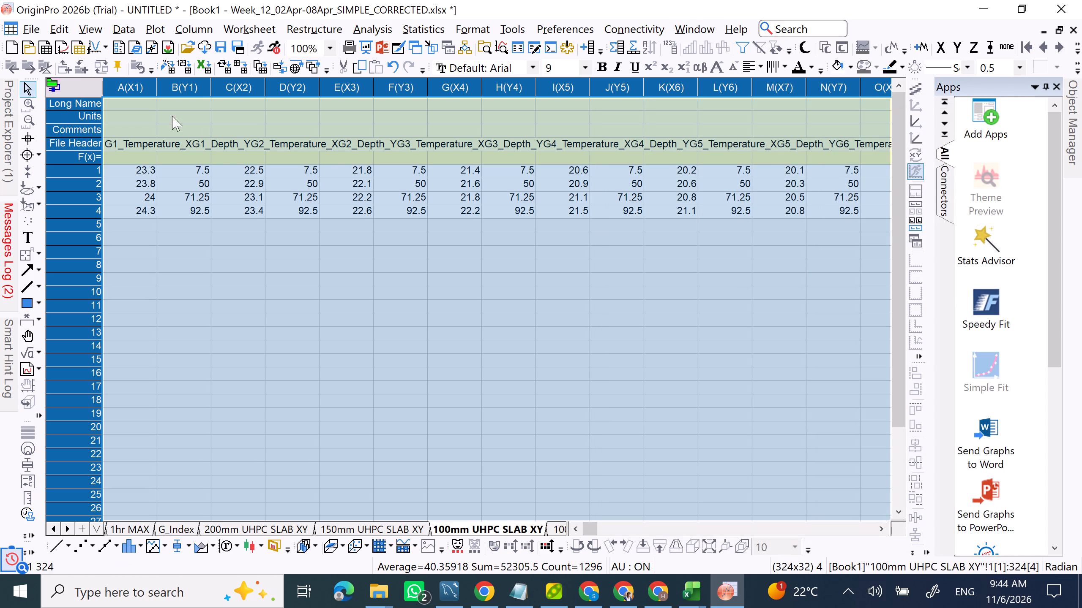
Plot all selected columns of the 100mm UHPC SLAB XY sheet as a Basic 2D Spline graph and dismiss the script window.
left_click(153, 33)
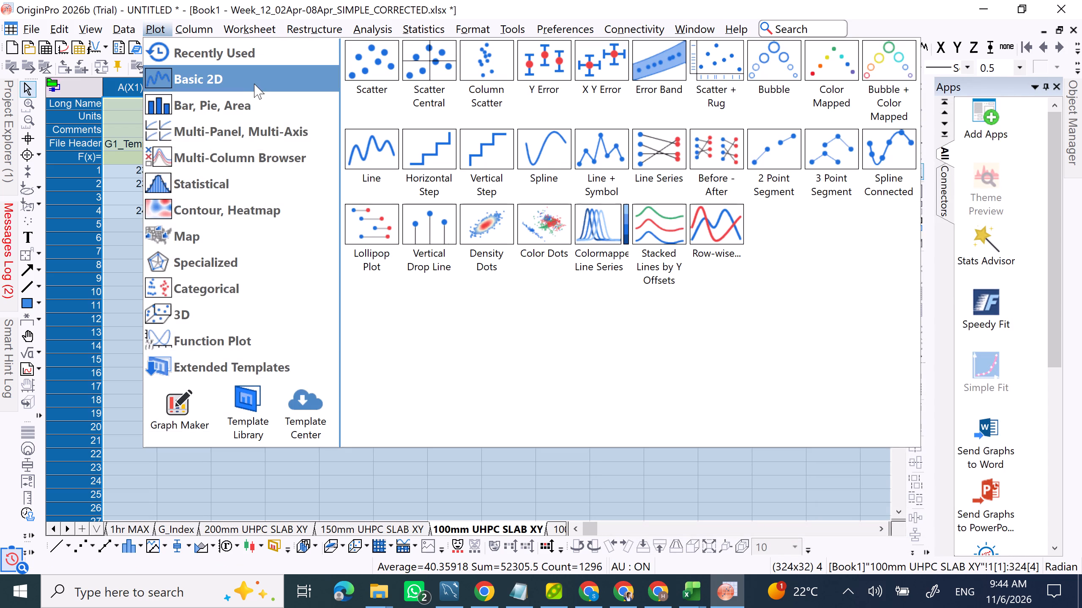
left_click(540, 142)
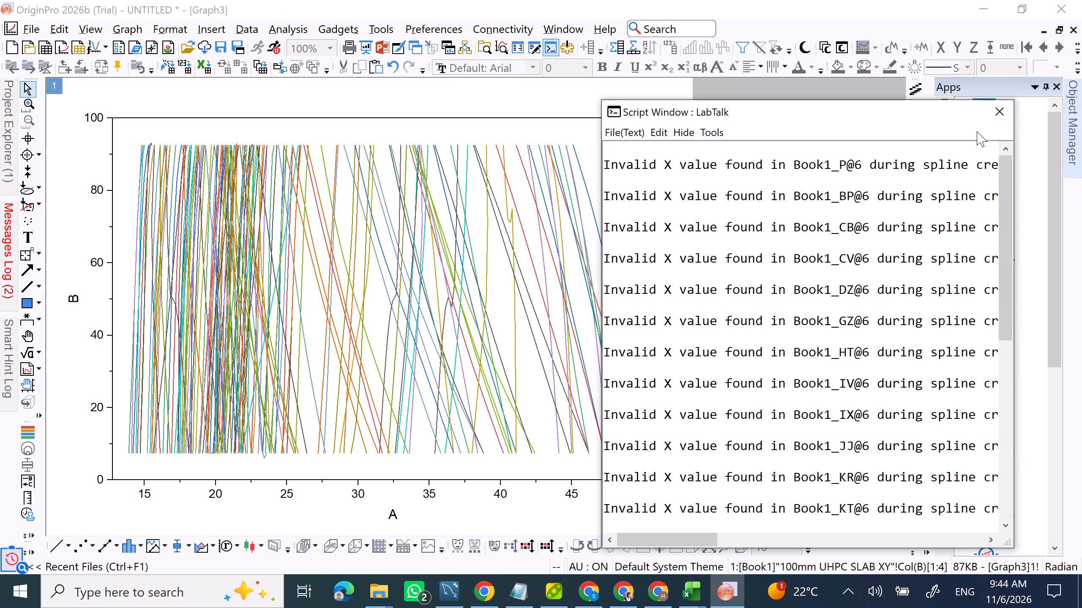
left_click(993, 108)
Connect begin and end of the 100mm UHPC SLAB graph's lines and enable area fill using Fill to Data Plot.
double_click(406, 307)
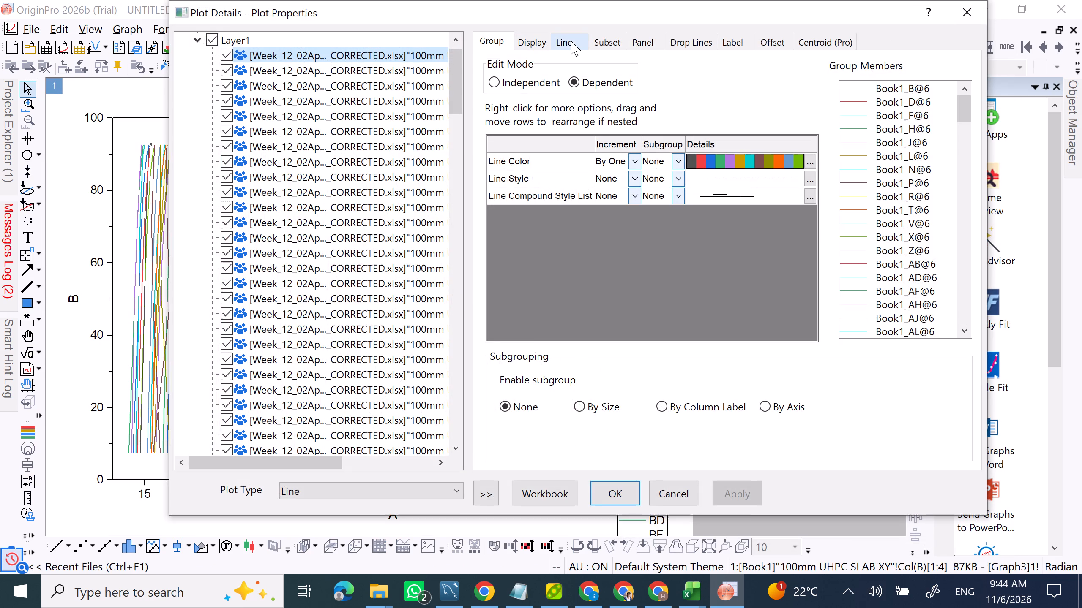
left_click(571, 41)
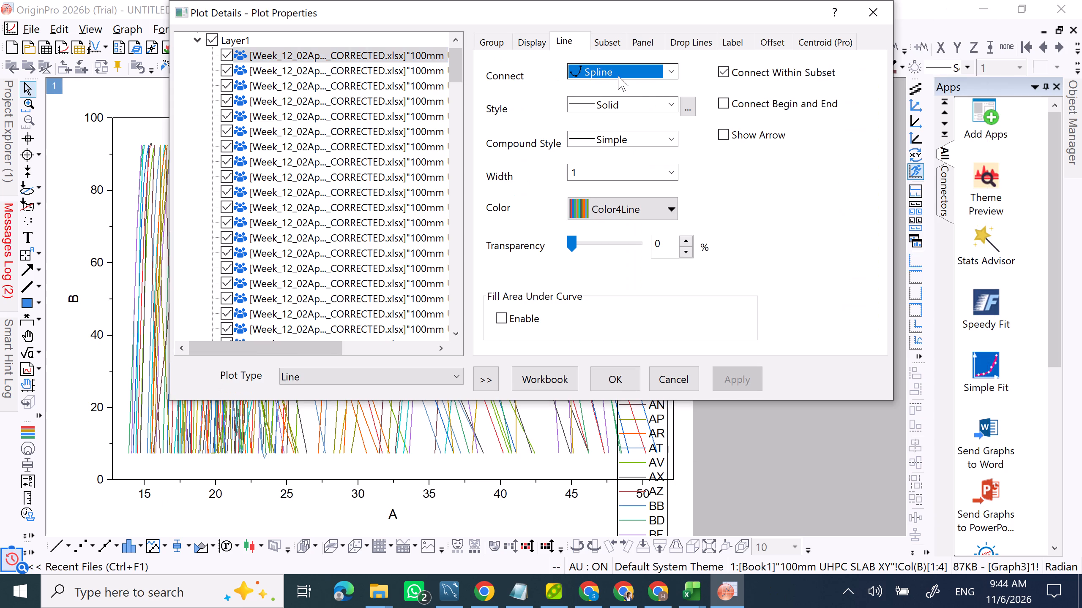
left_click(740, 106)
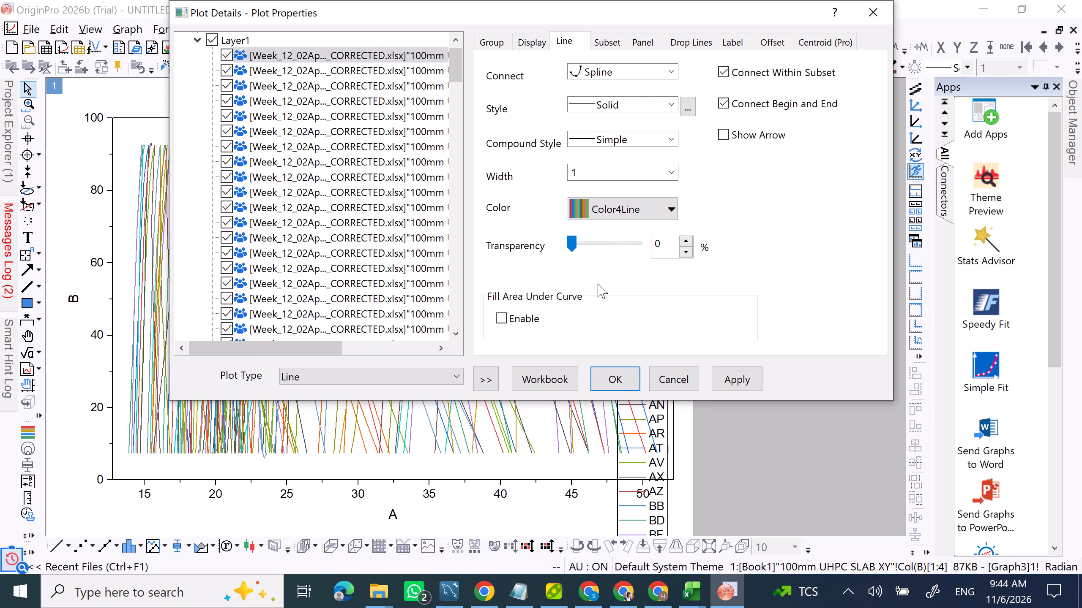
left_click(508, 320)
left_click(666, 347)
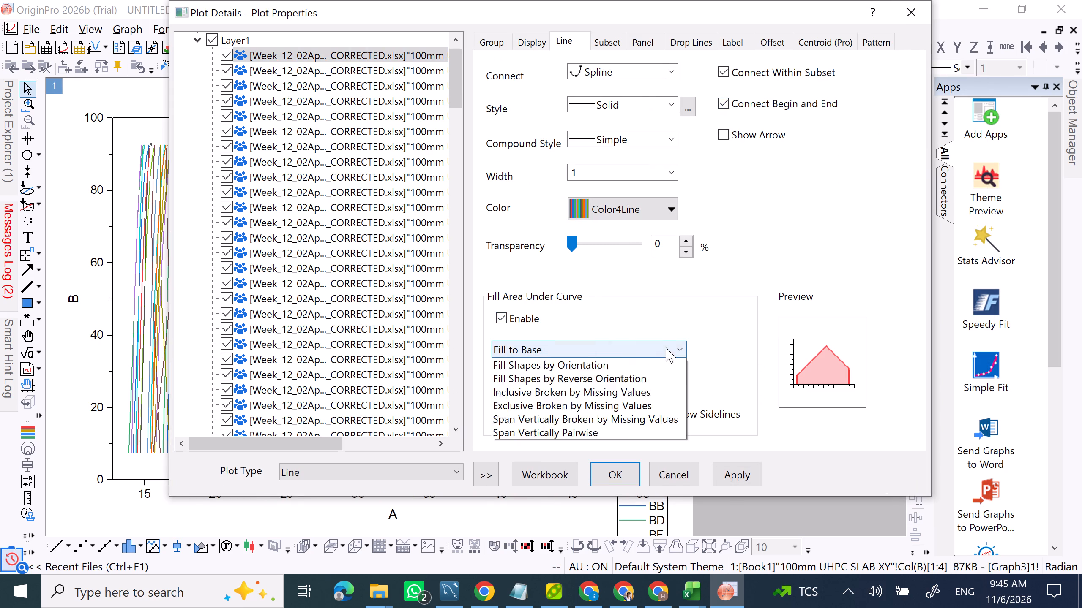
left_click(595, 394)
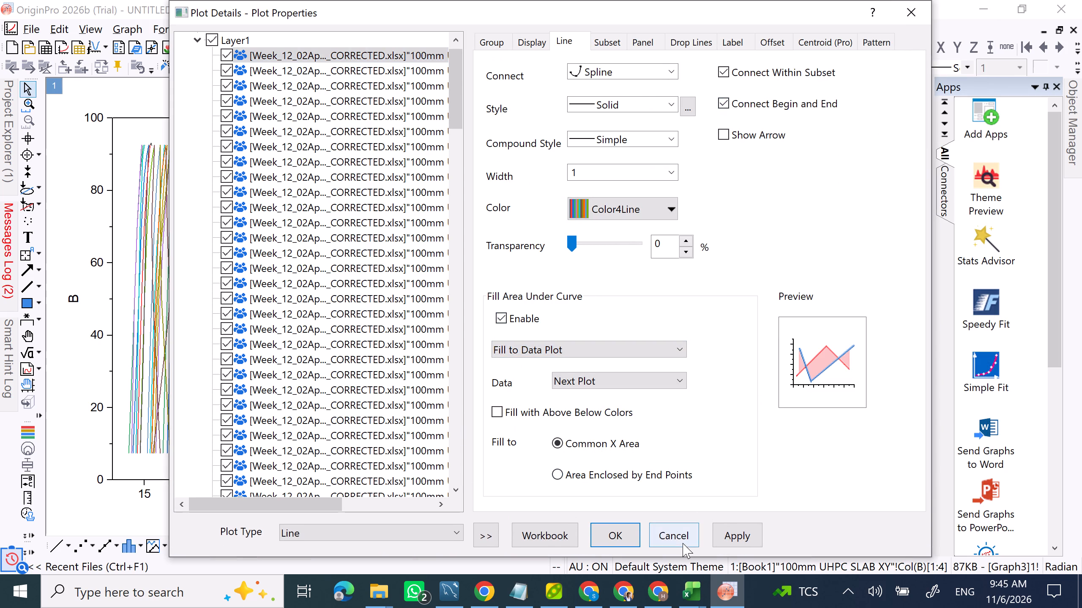
left_click(724, 538)
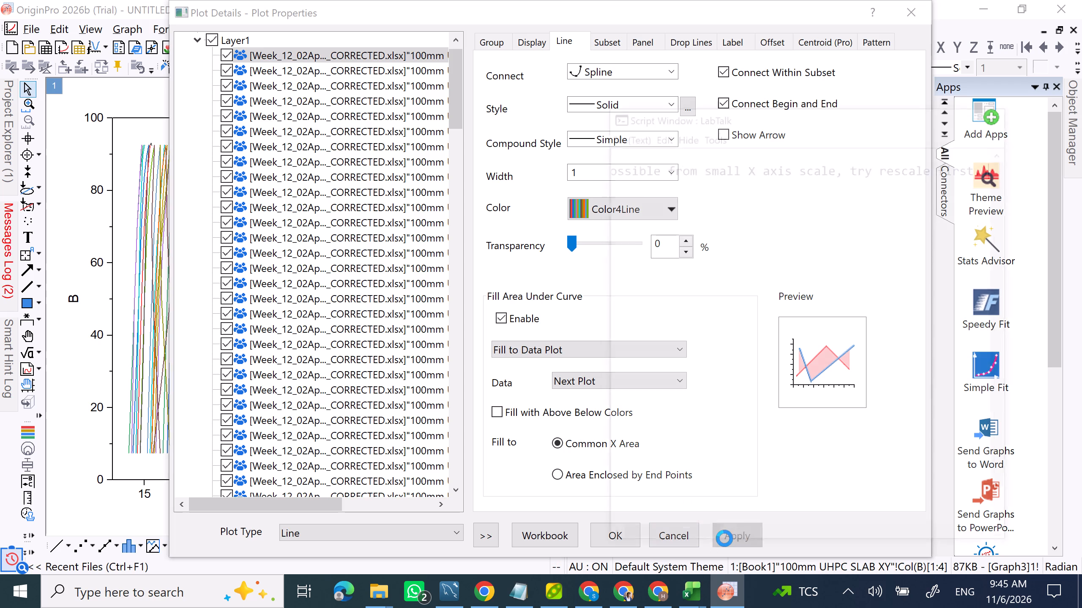
left_click(1004, 109)
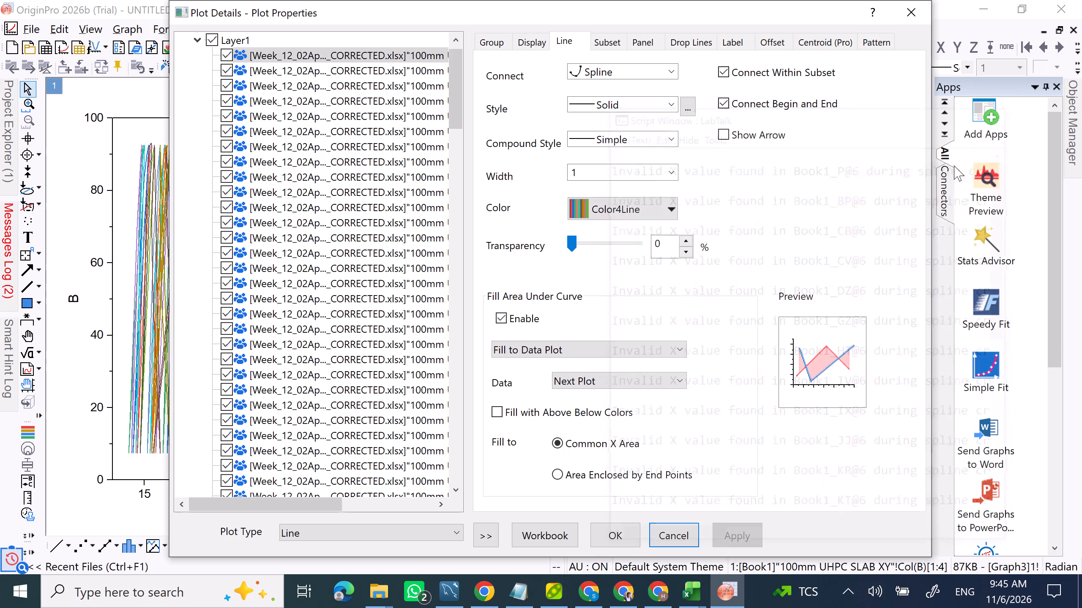
left_click(620, 543)
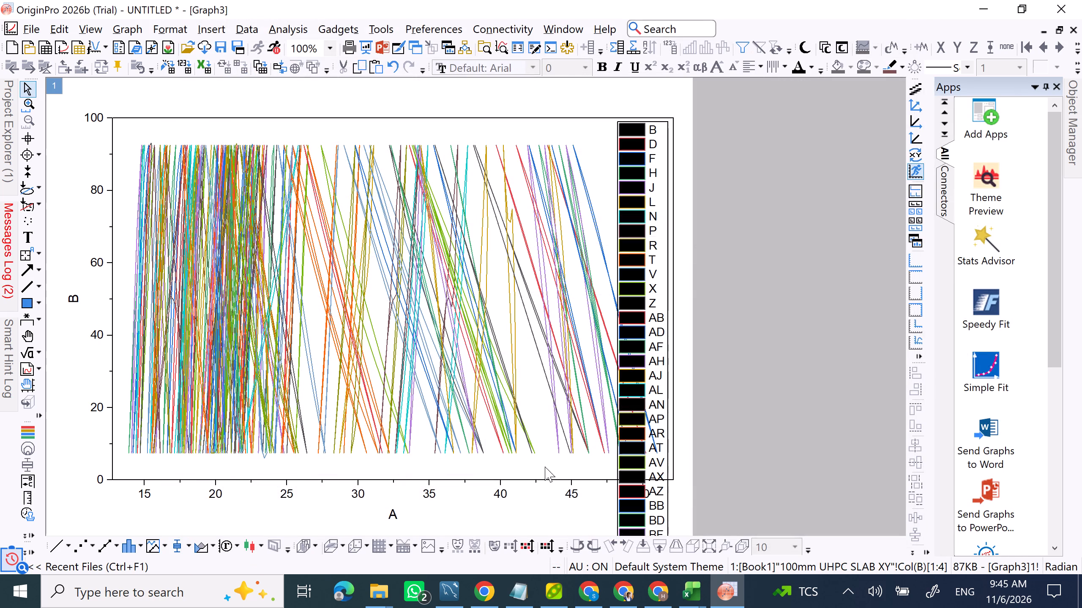
Remove the legend from the 100mm UHPC SLAB graph.
left_click(629, 126)
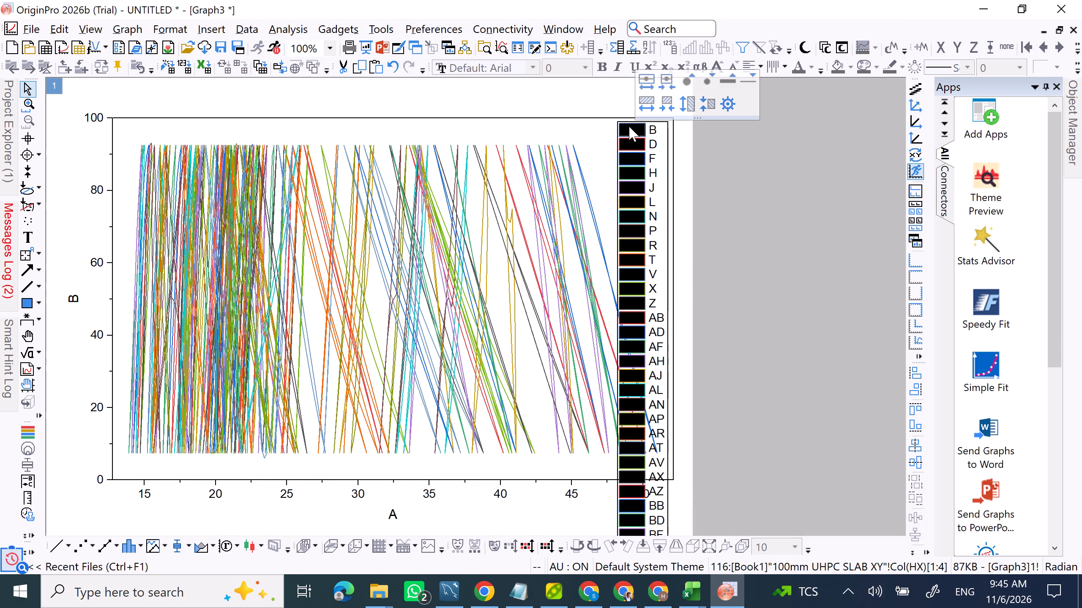
left_click(622, 122)
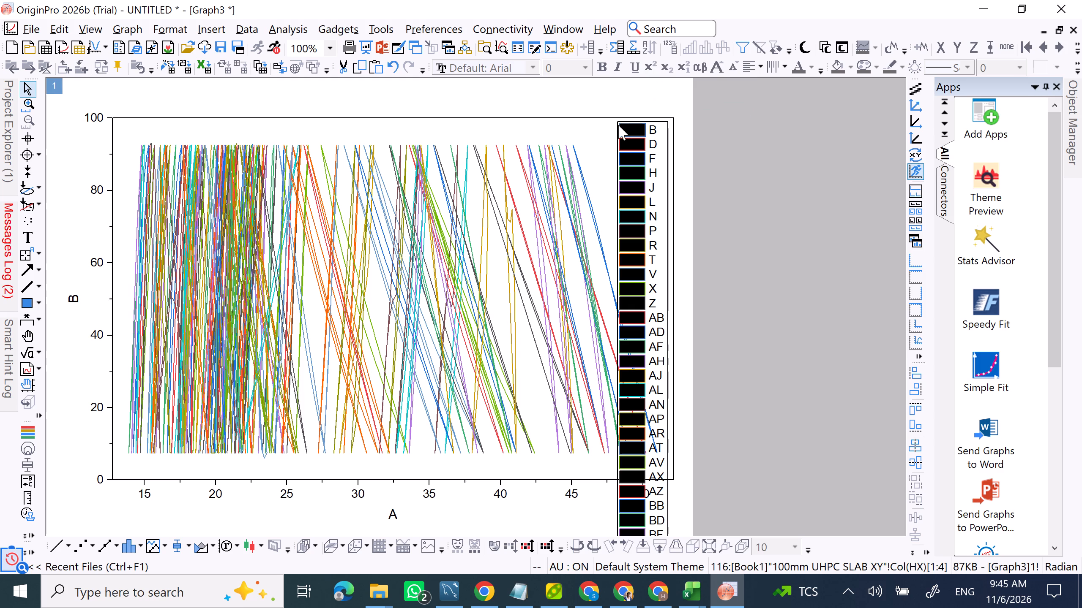
left_click(618, 125)
right_click(618, 125)
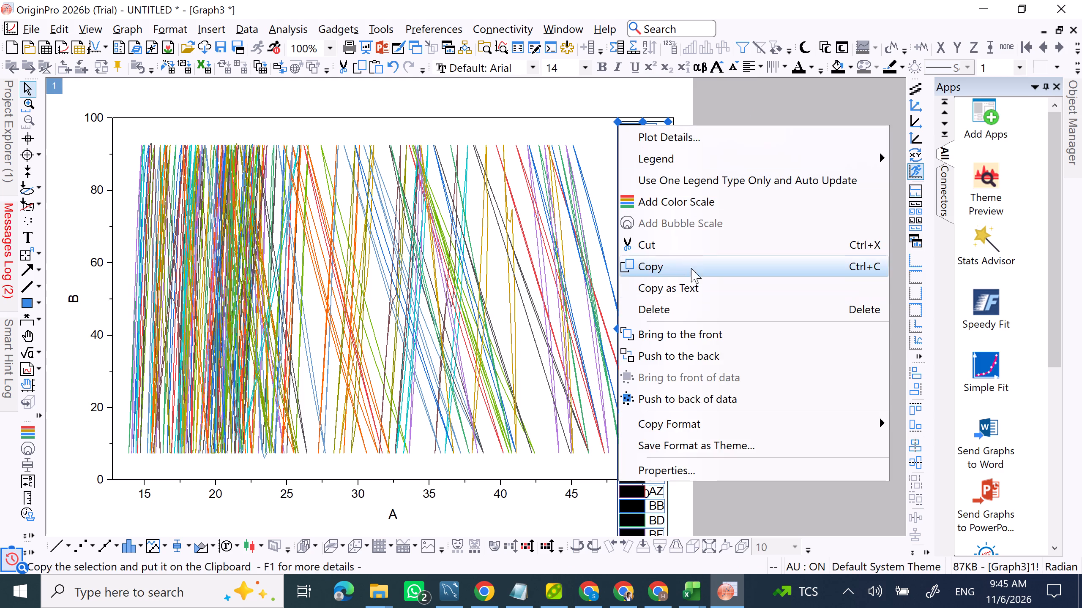
left_click(681, 242)
Return to the Week 12 workbook and set all columns of the 100mm UHPC LATTICE XY sheet as alternating XY XY pairs.
left_click(555, 20)
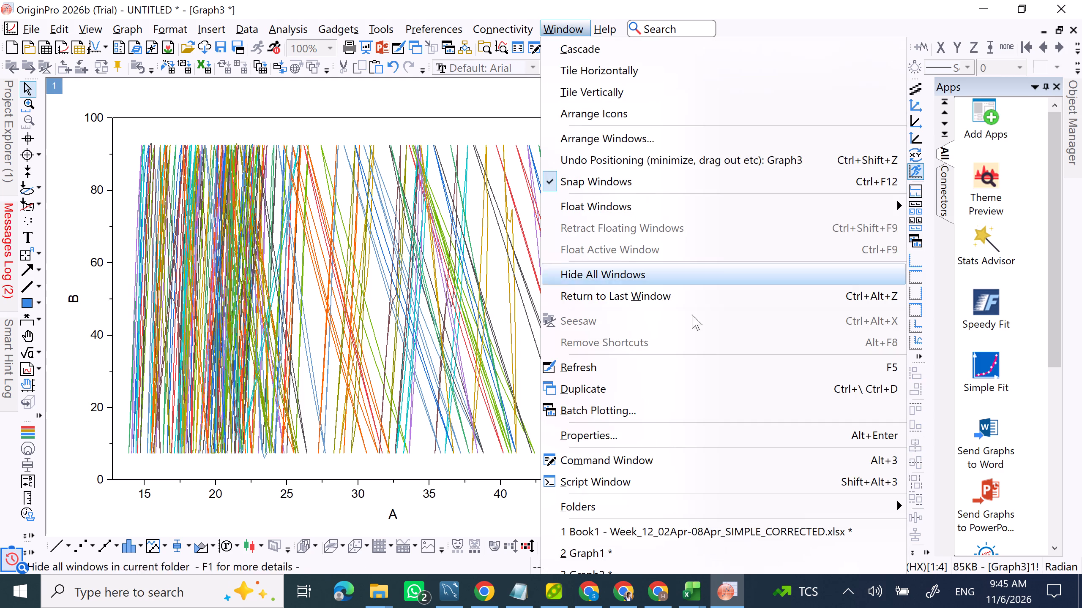
left_click(742, 529)
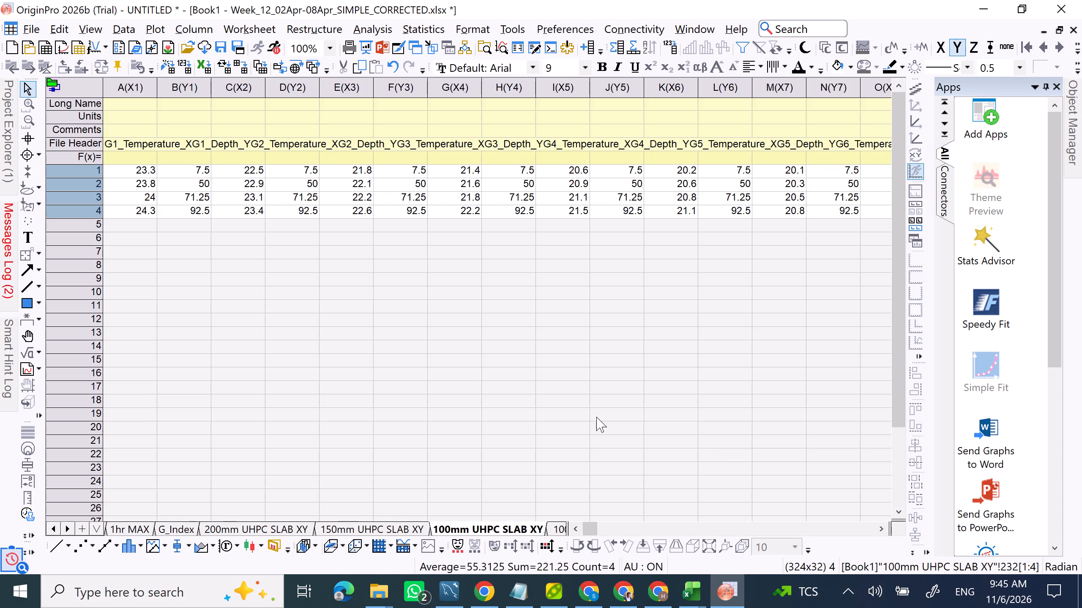
left_click(550, 523)
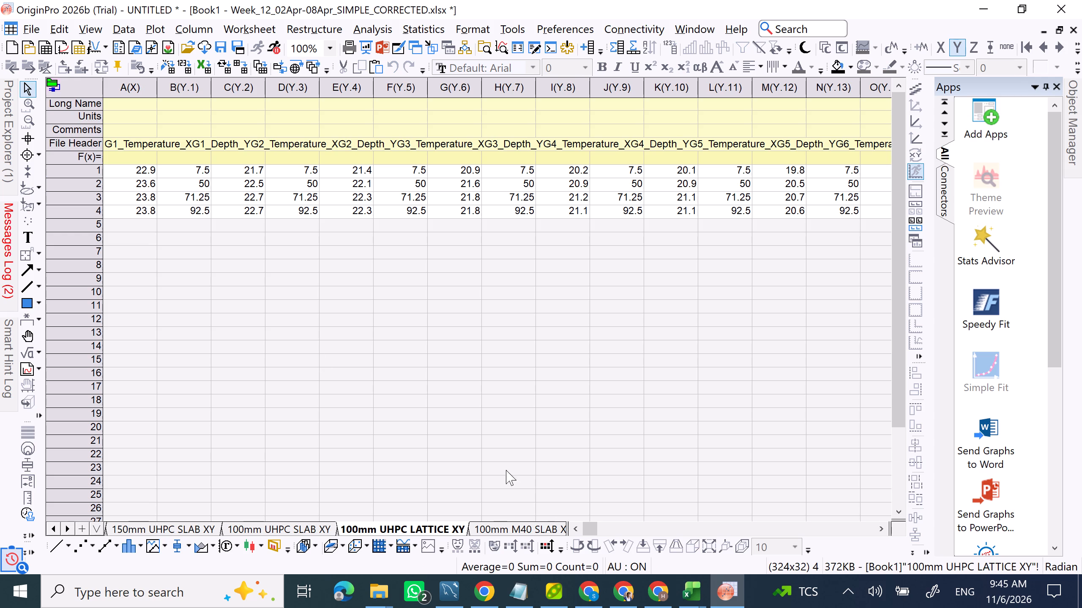
left_click(137, 92)
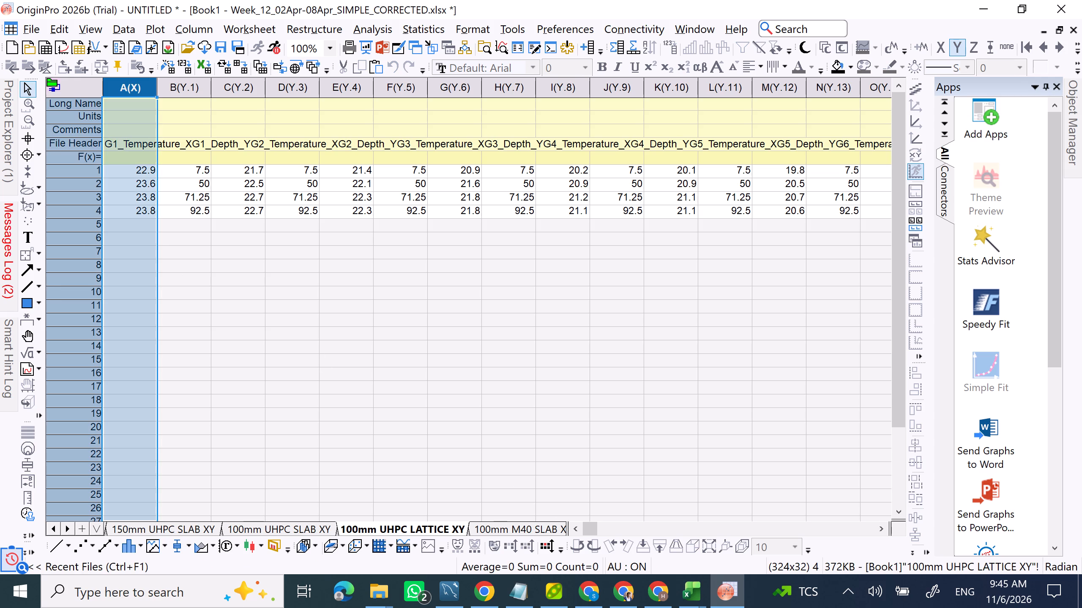
key("ctrl+a")
right_click(137, 92)
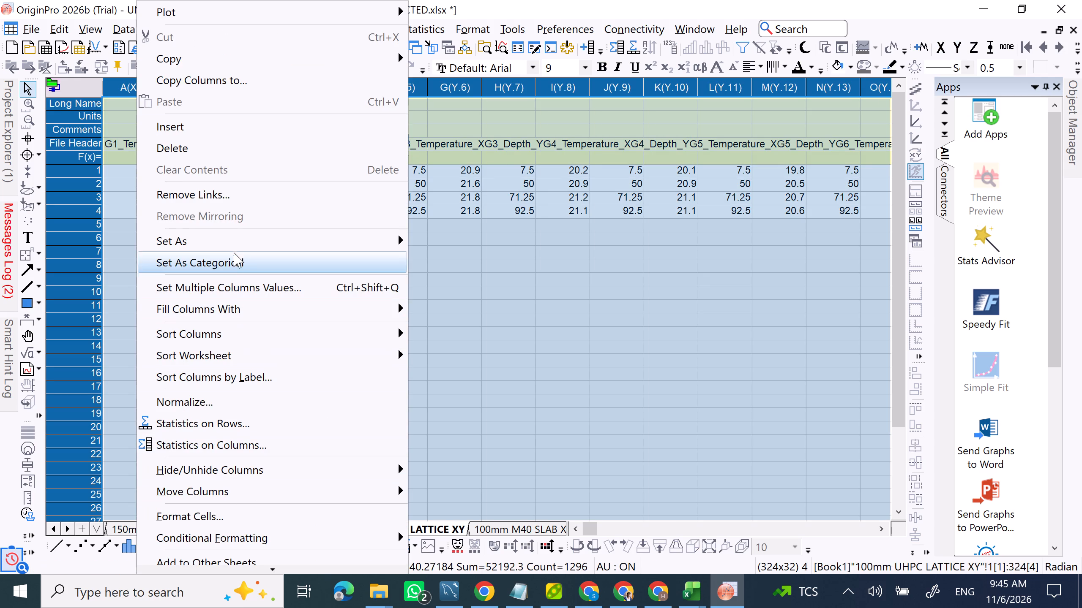
left_click(441, 354)
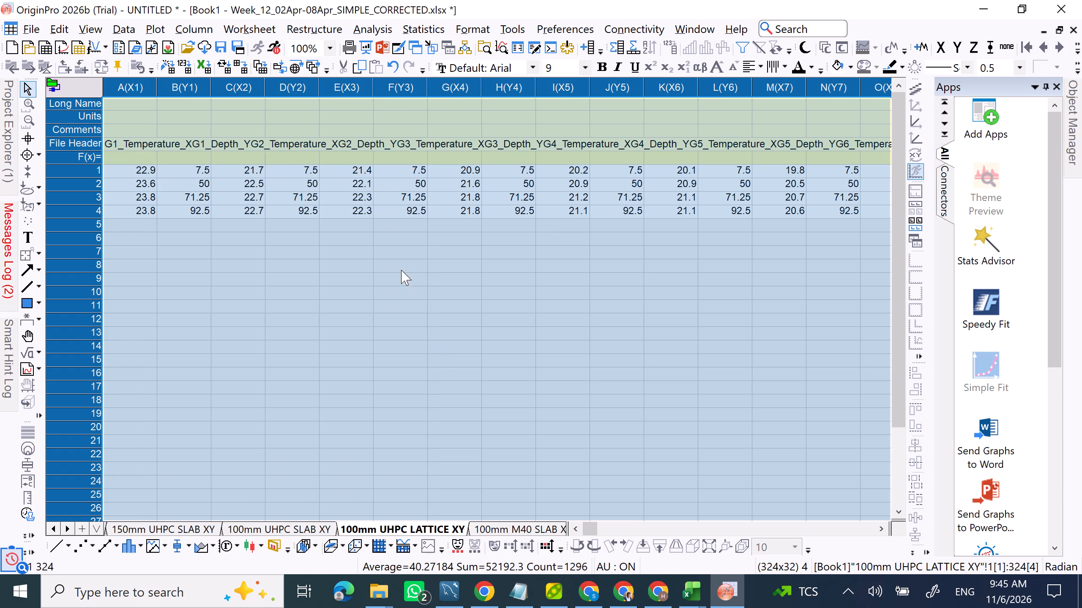
Plot all selected columns of the 100mm UHPC LATTICE XY sheet as a Spline graph and dismiss the script window.
left_click(164, 26)
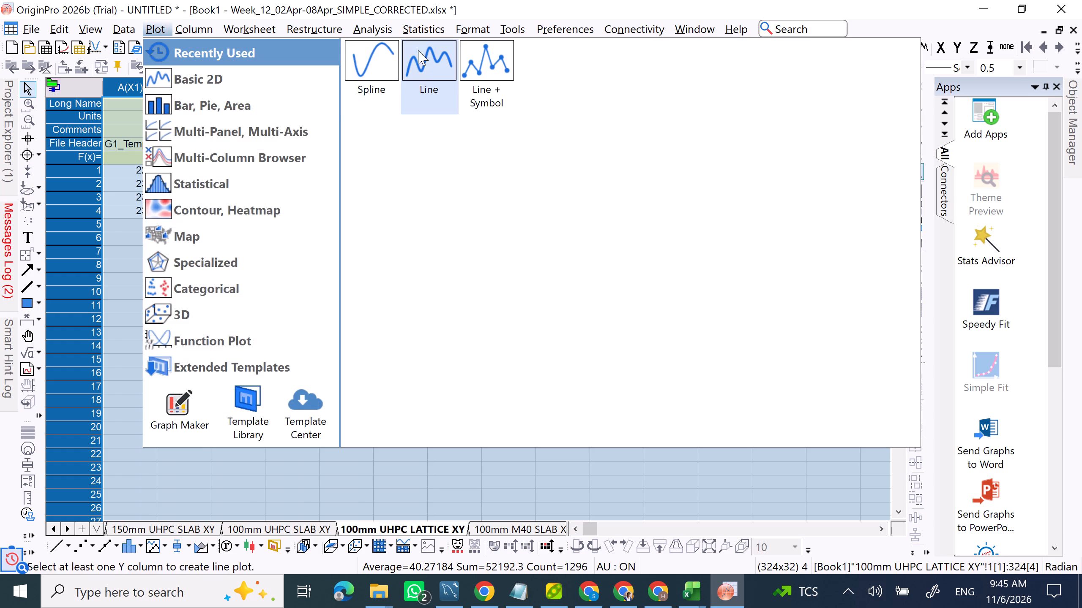
left_click(344, 50)
left_click(357, 56)
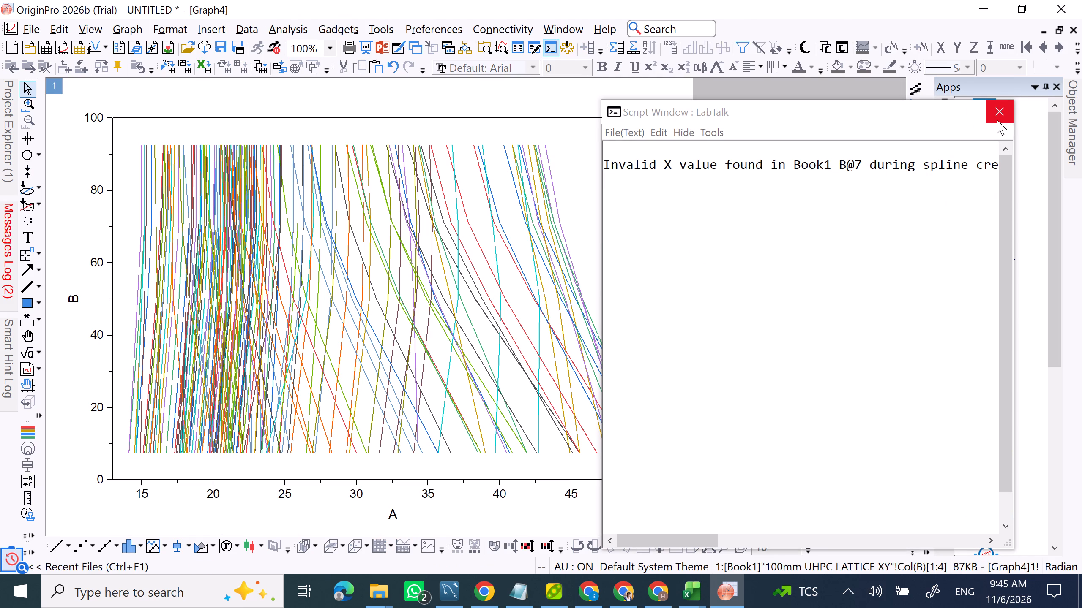
left_click(997, 119)
Set the 100mm UHPC LATTICE graph's lines to Spline connection with begin and end connected, and enable area fill using Fill to Data Plot.
double_click(444, 234)
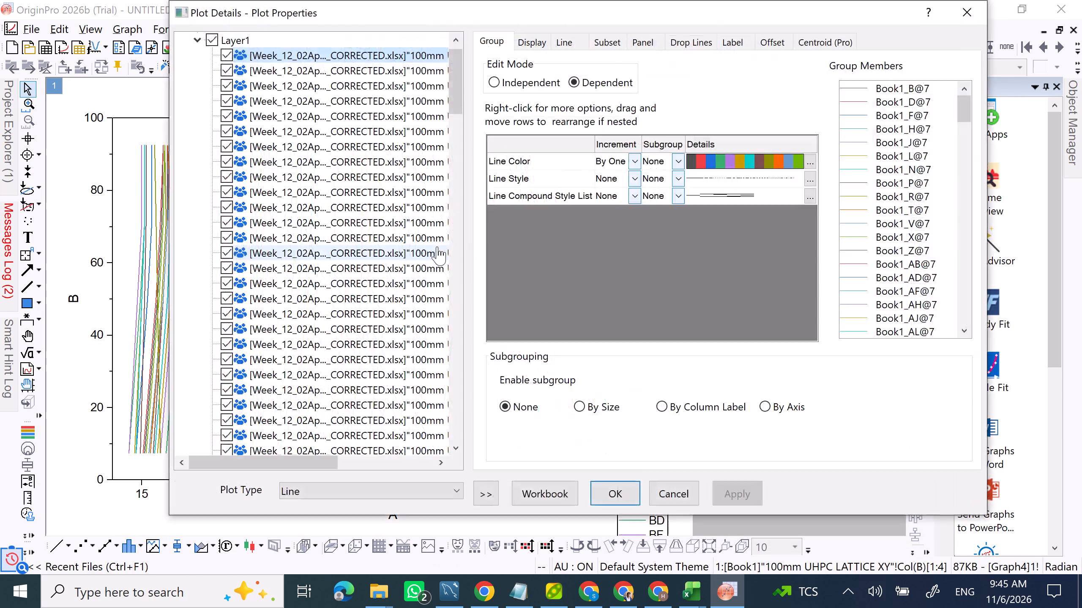
left_click(561, 41)
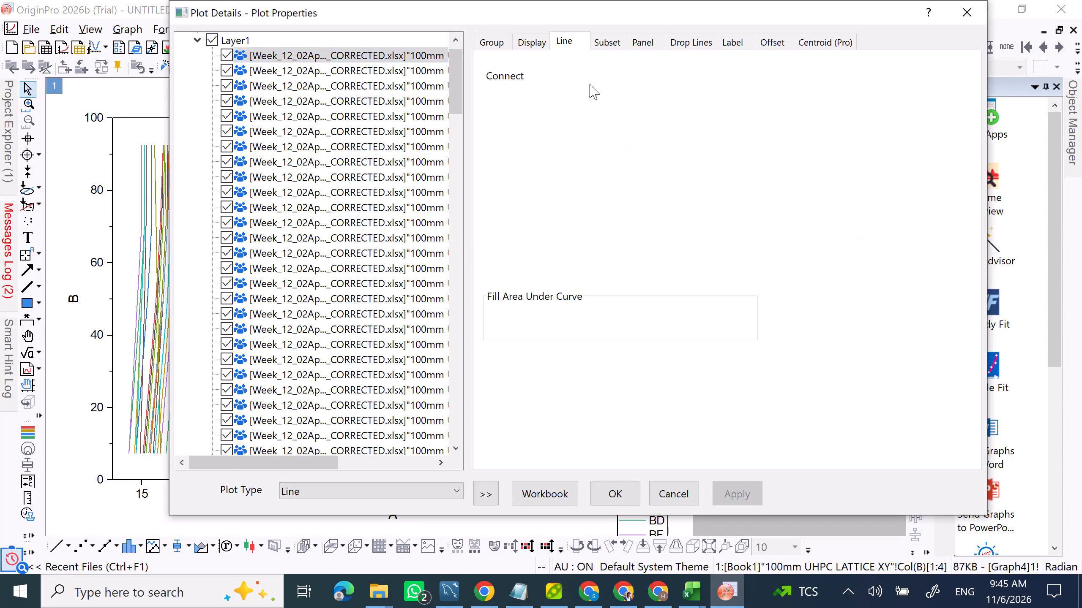
left_click(605, 71)
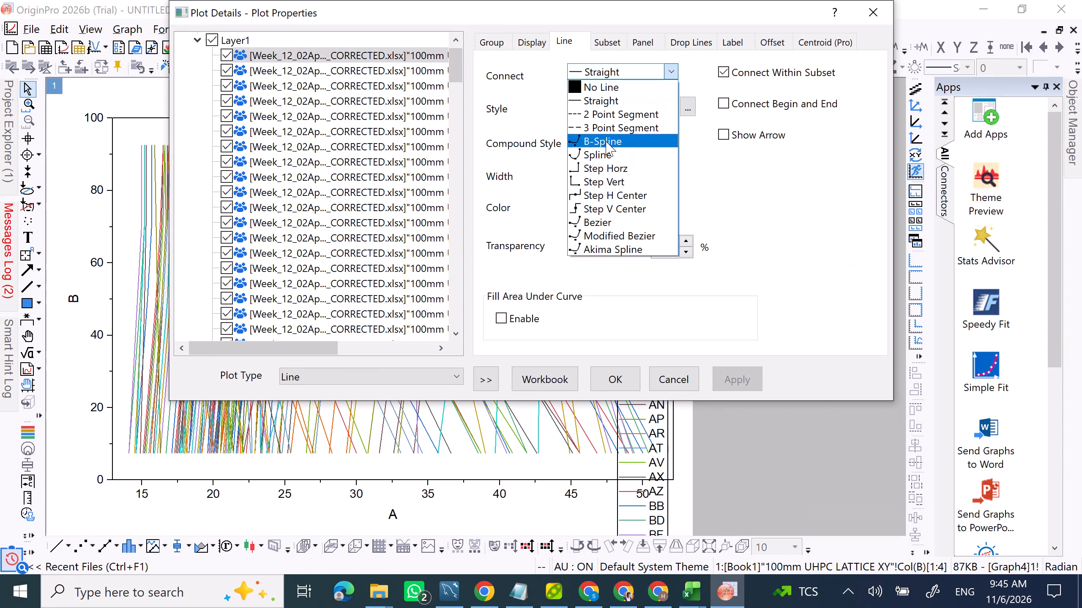
left_click(602, 153)
left_click(720, 103)
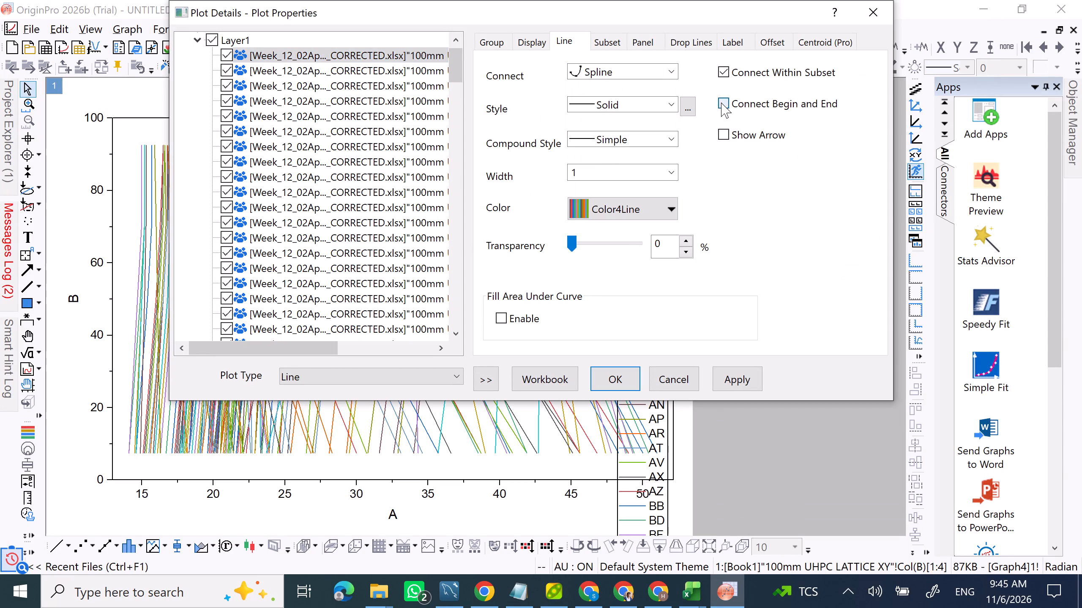
left_click(519, 316)
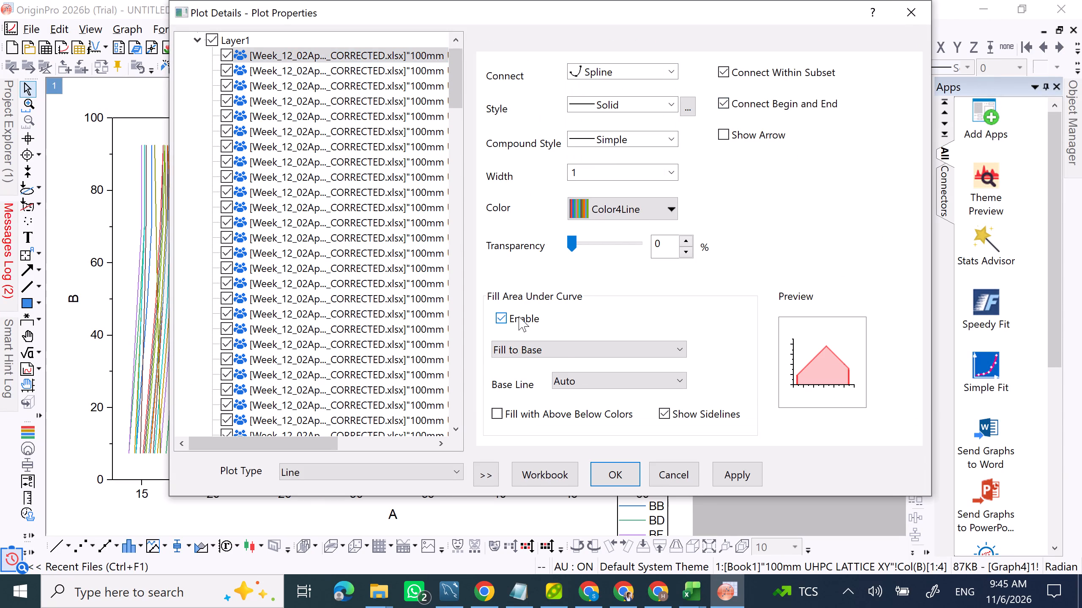
left_click(568, 347)
left_click(541, 388)
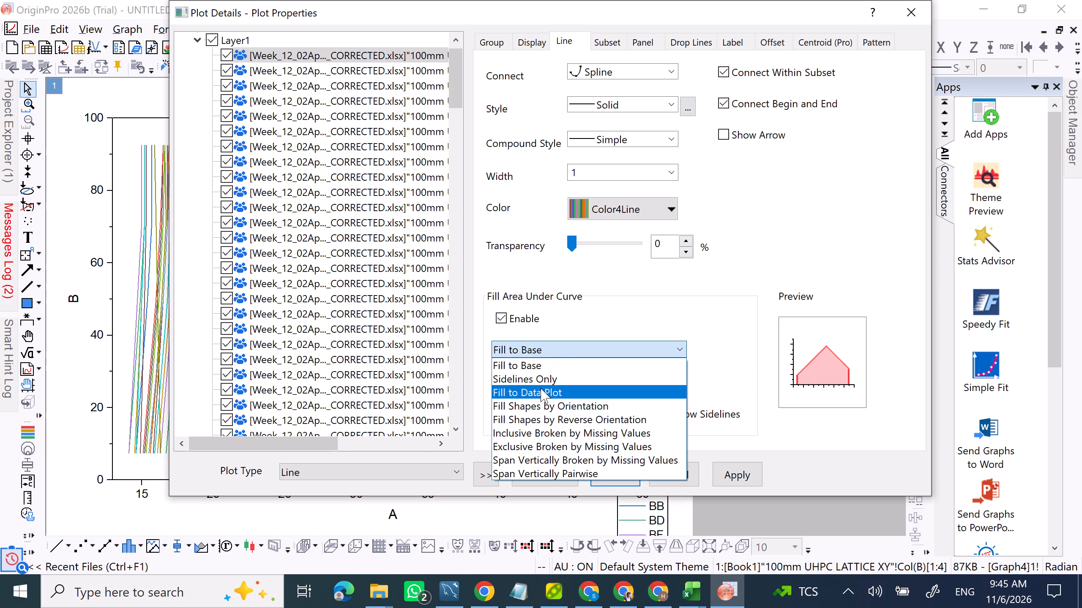
left_click(726, 536)
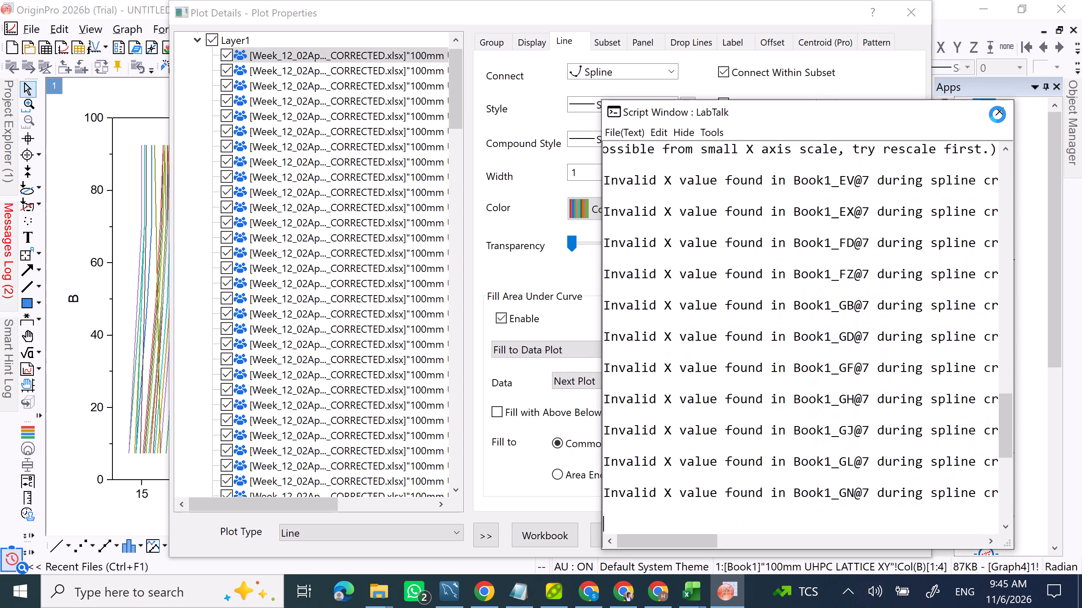
left_click(996, 116)
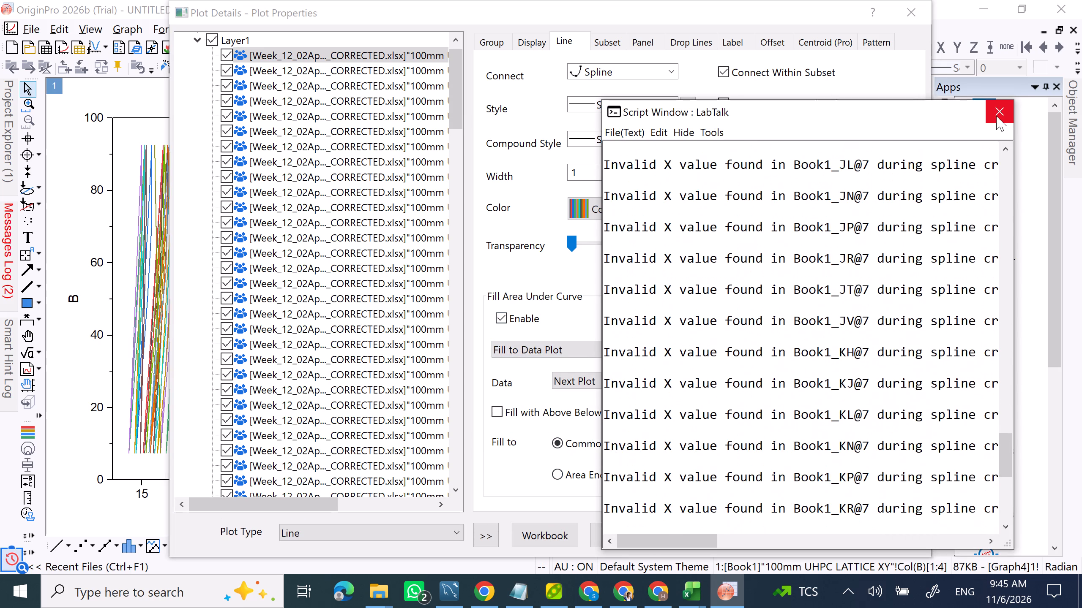
left_click(620, 540)
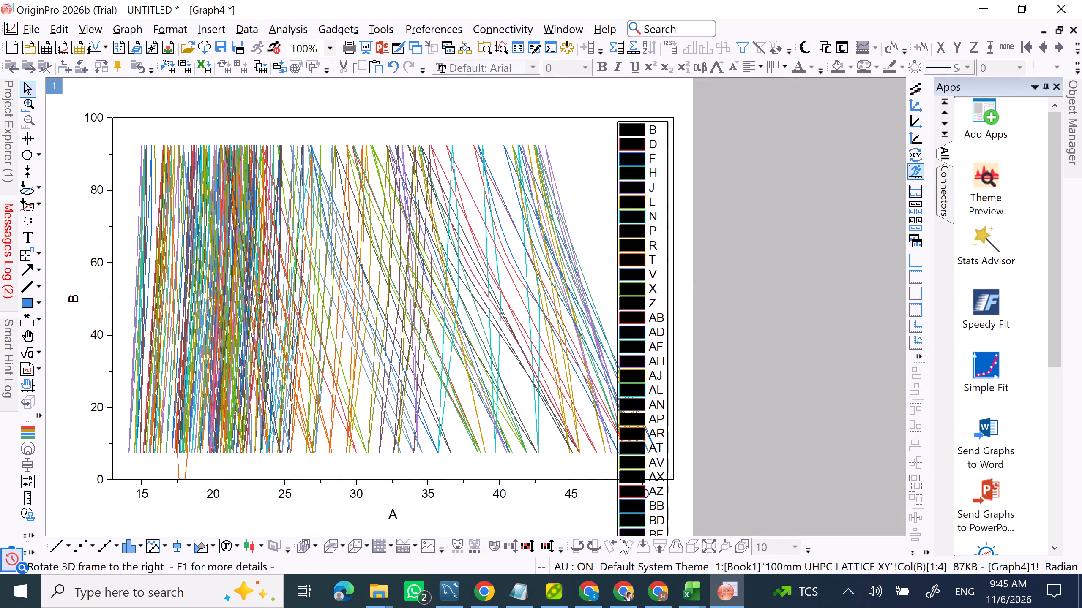
Delete the legend from the 100mm UHPC LATTICE graph.
left_click(618, 125)
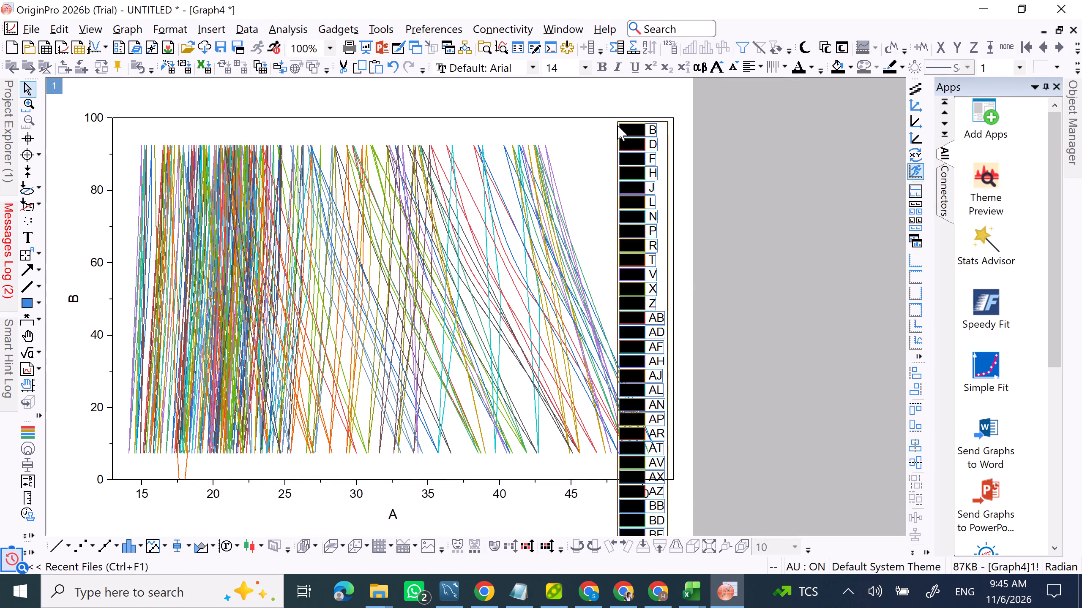
right_click(618, 125)
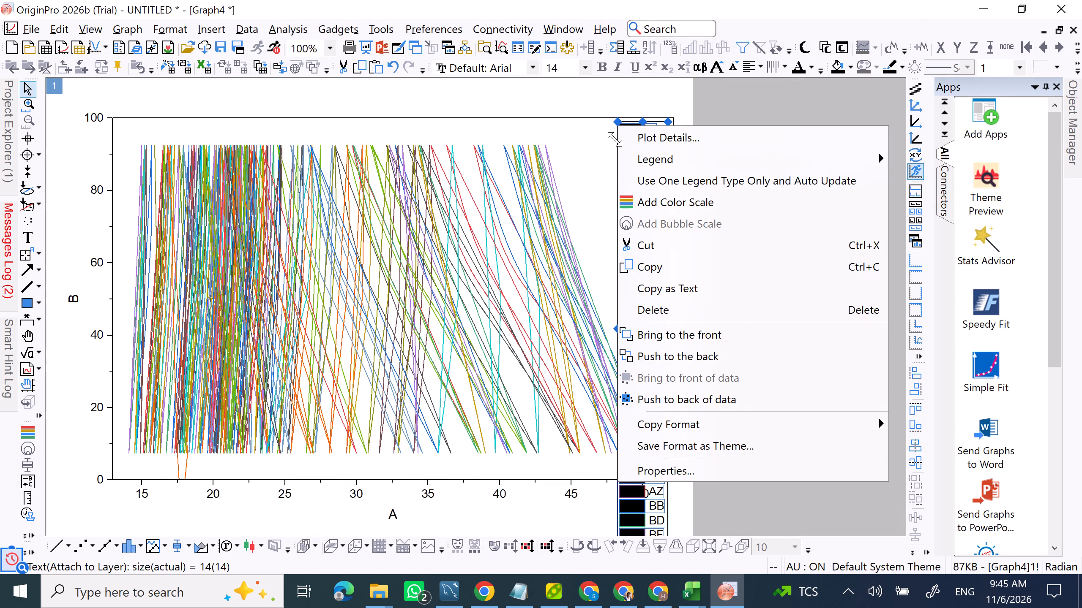
left_click(596, 166)
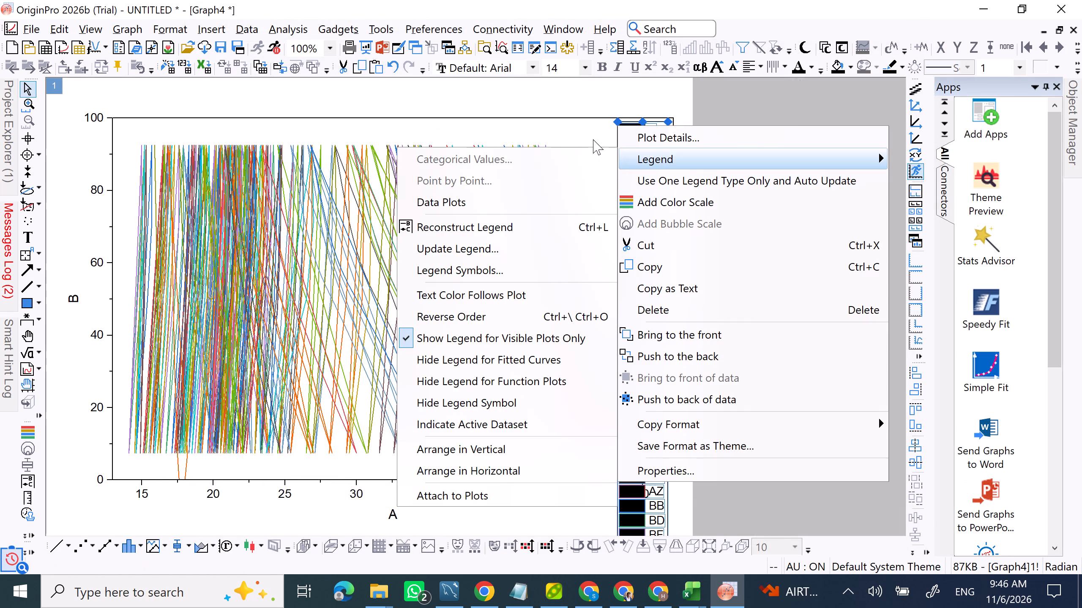
left_click(593, 138)
left_click(617, 148)
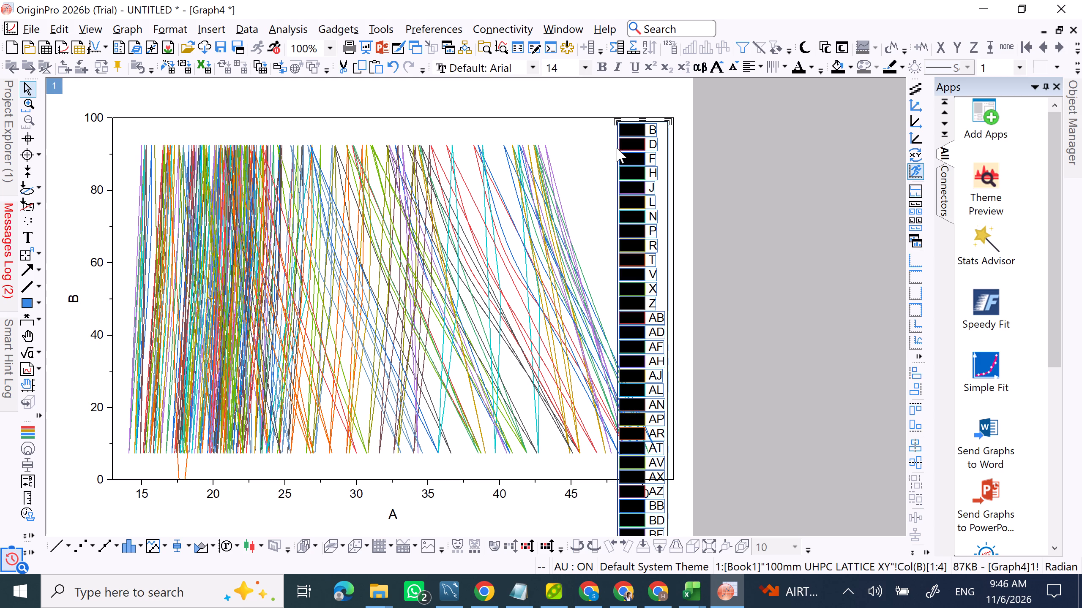
right_click(617, 148)
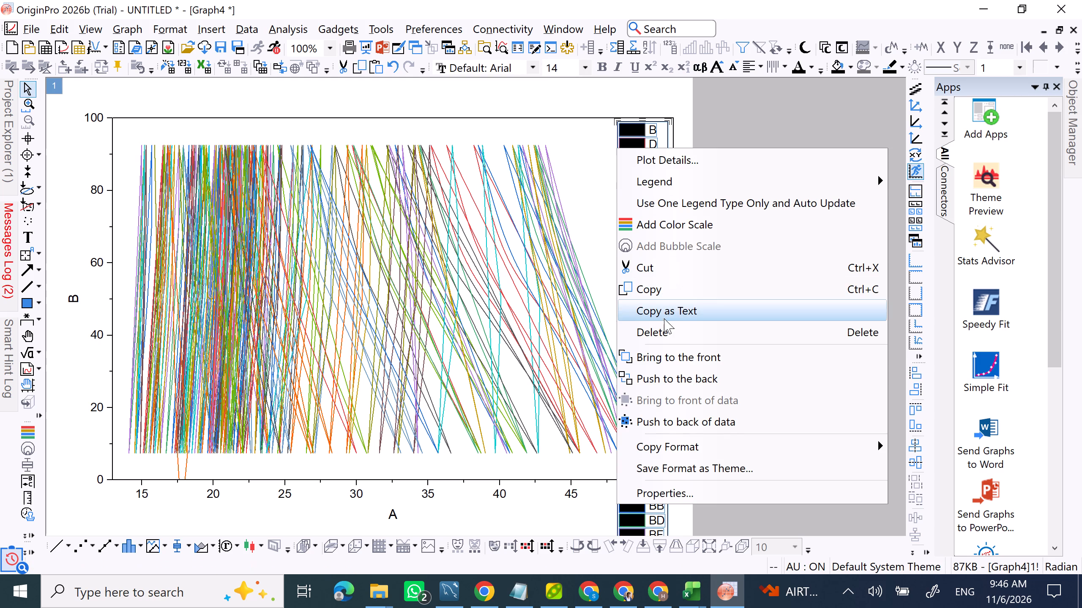
left_click(664, 330)
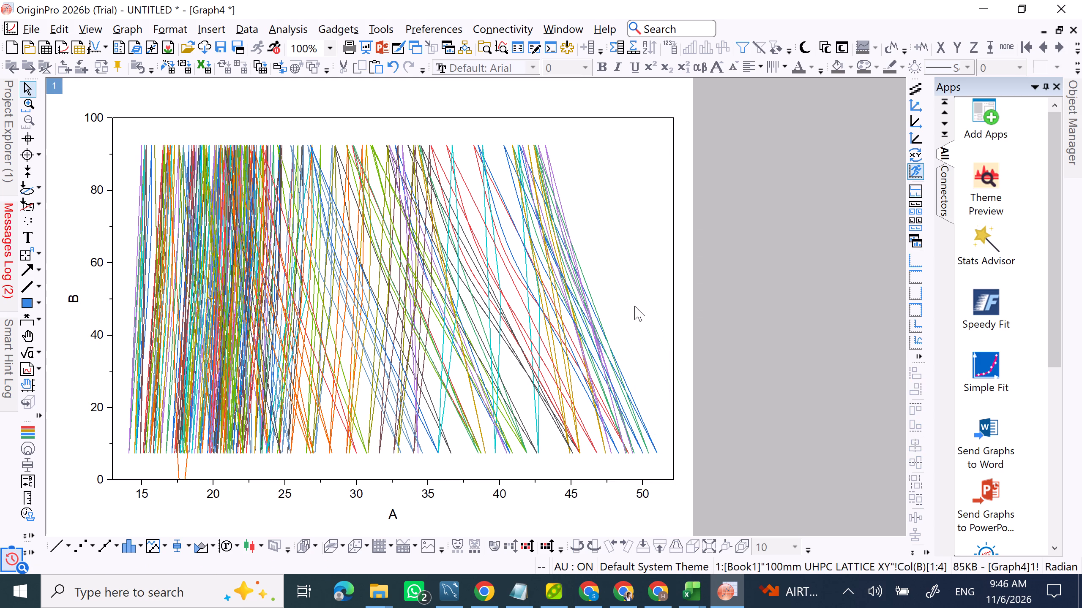
Return to the Week 12 workbook and set all columns of the 100mm M40 SLAB XY sheet as alternating XY XY pairs.
left_click(549, 27)
left_click(672, 522)
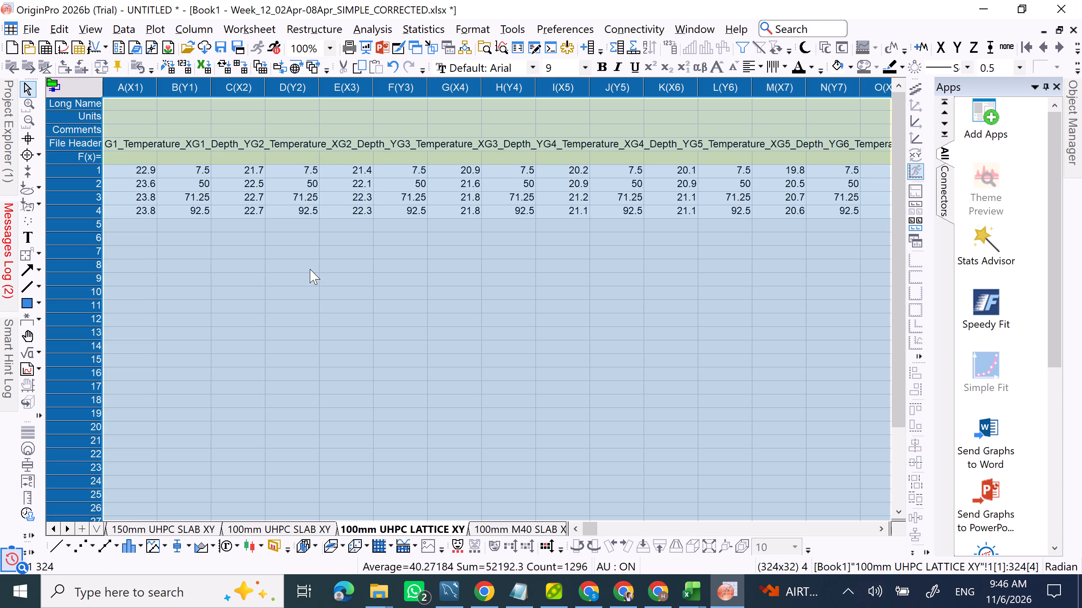
left_click(394, 432)
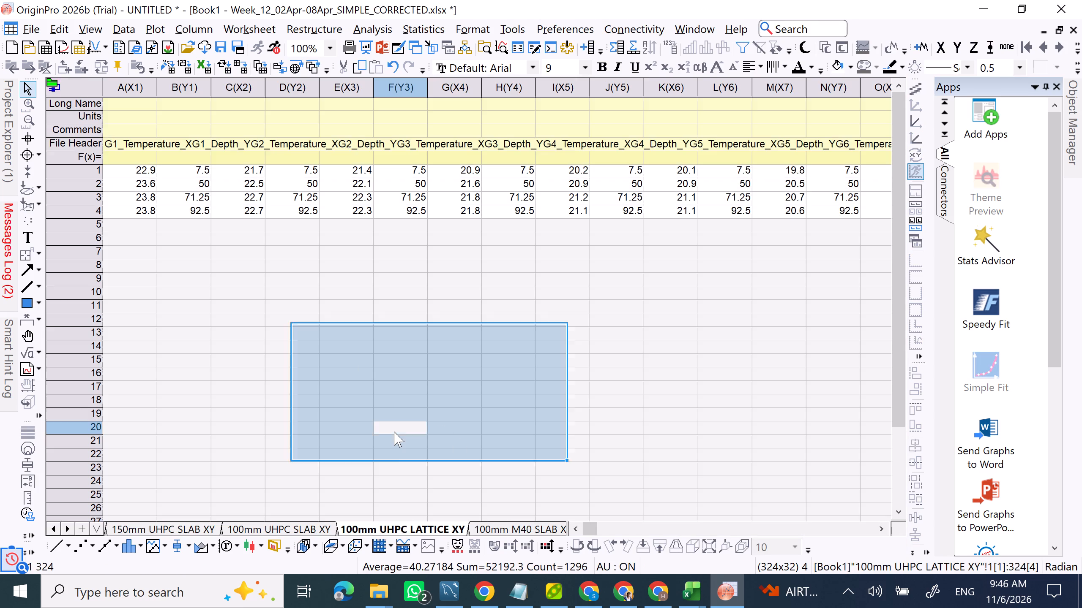
left_click(518, 524)
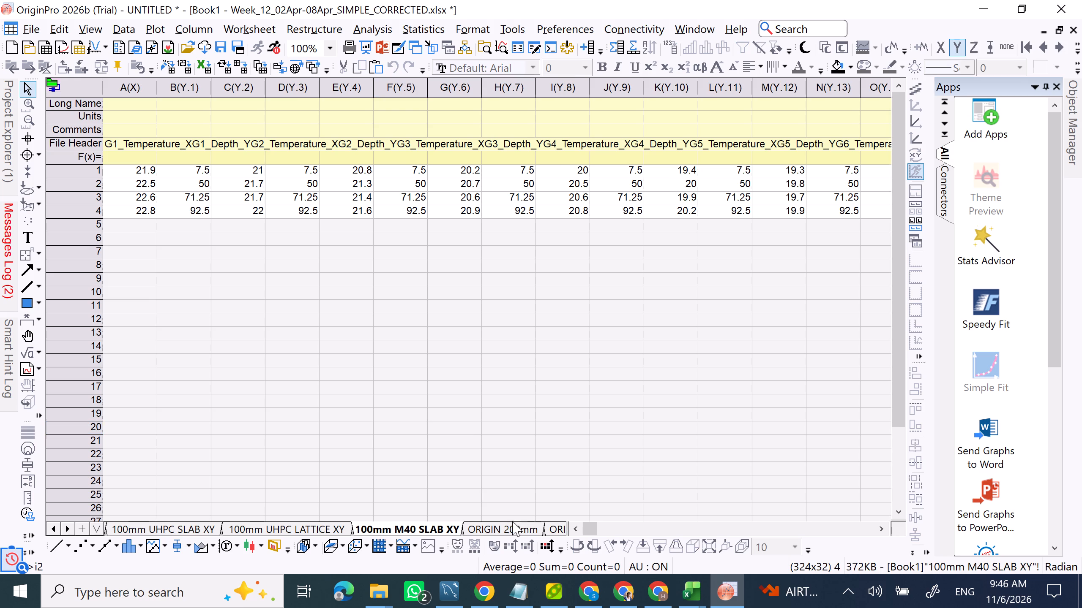
left_click(128, 91)
key("ctrl+a")
right_click(128, 91)
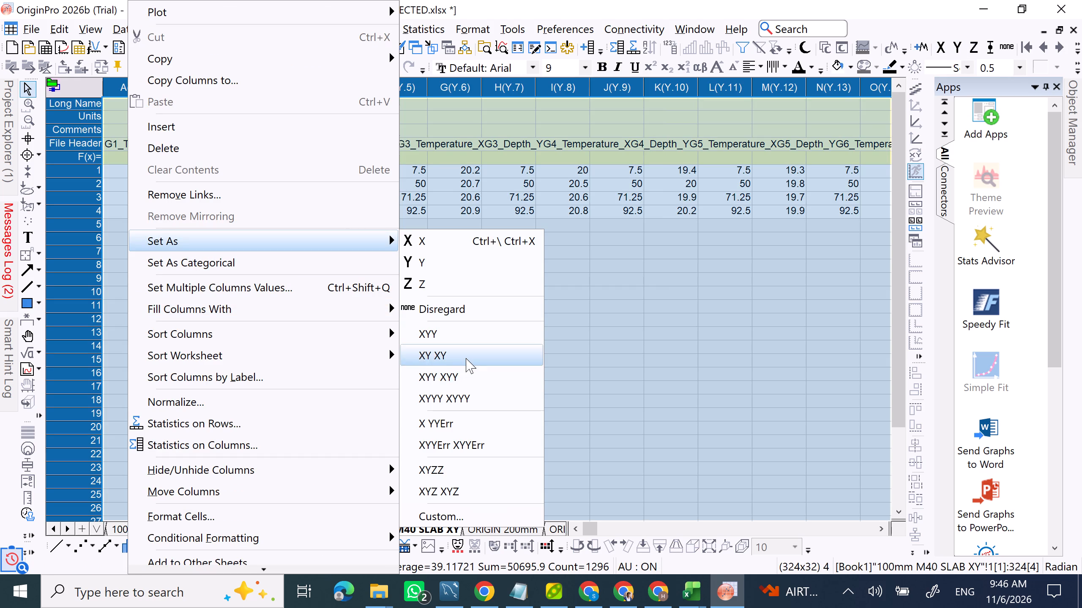
left_click(466, 358)
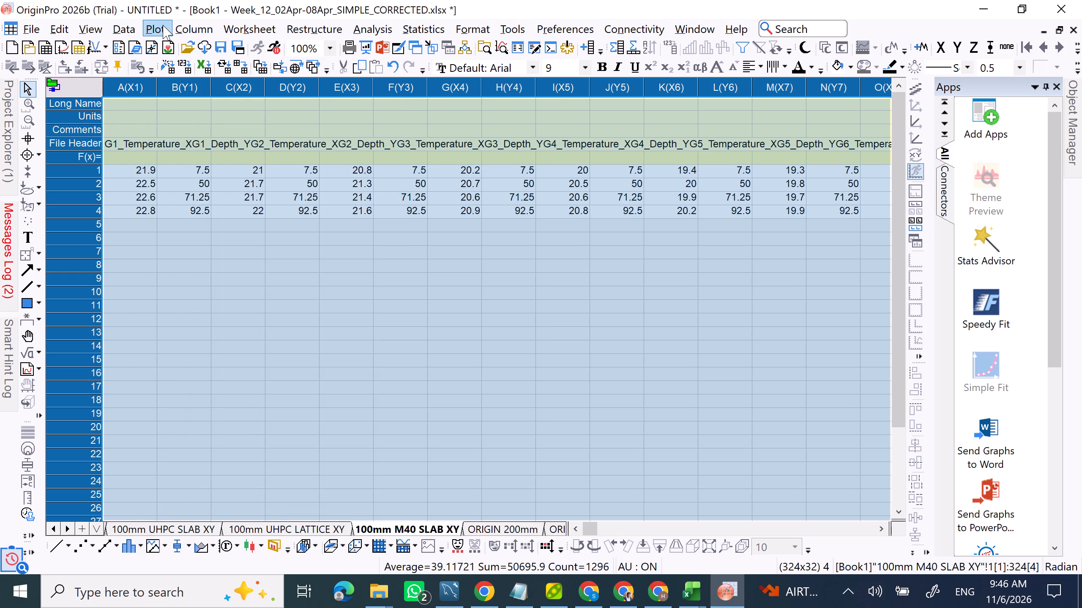
Plot all selected columns of the 100mm M40 SLAB XY sheet as a Spline graph and dismiss the script window.
left_click(163, 25)
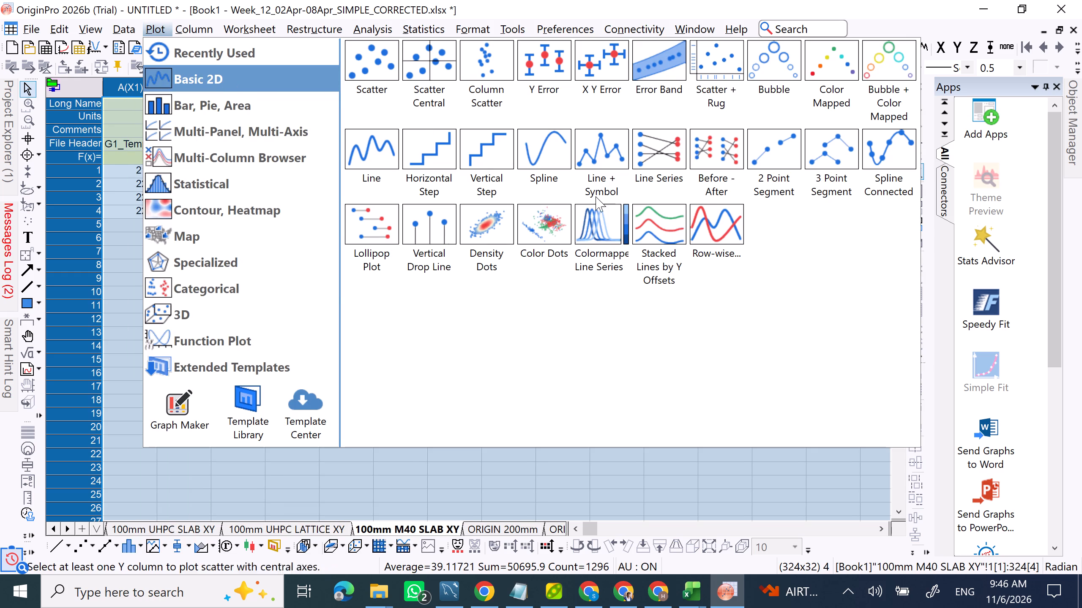
left_click(544, 158)
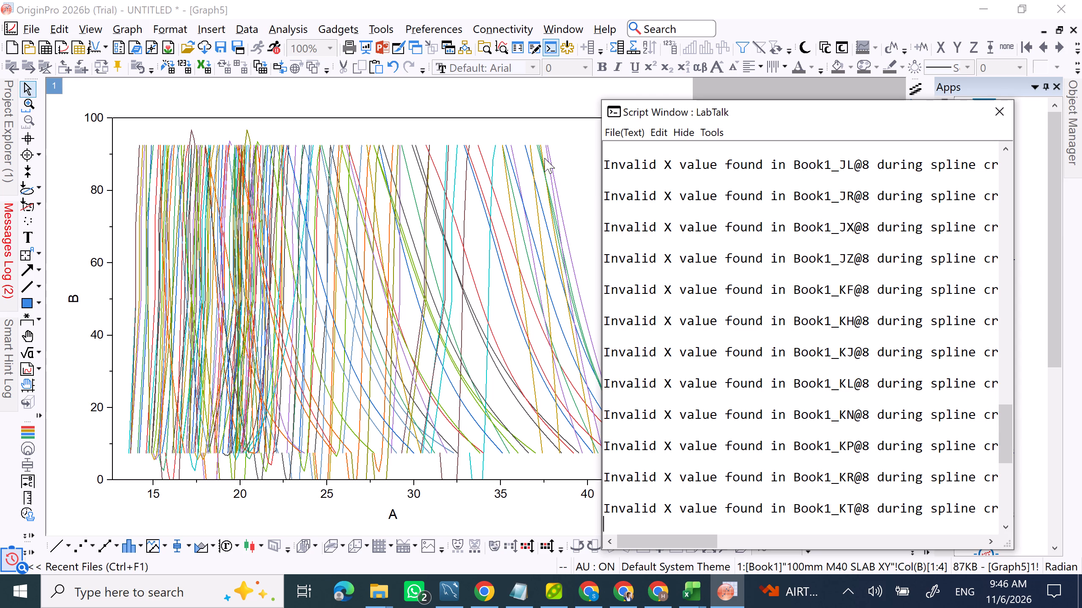
left_click(997, 109)
Connect begin and end of the 100mm M40 SLAB graph's spline lines, and enable area fill using Fill to Data Plot.
double_click(254, 266)
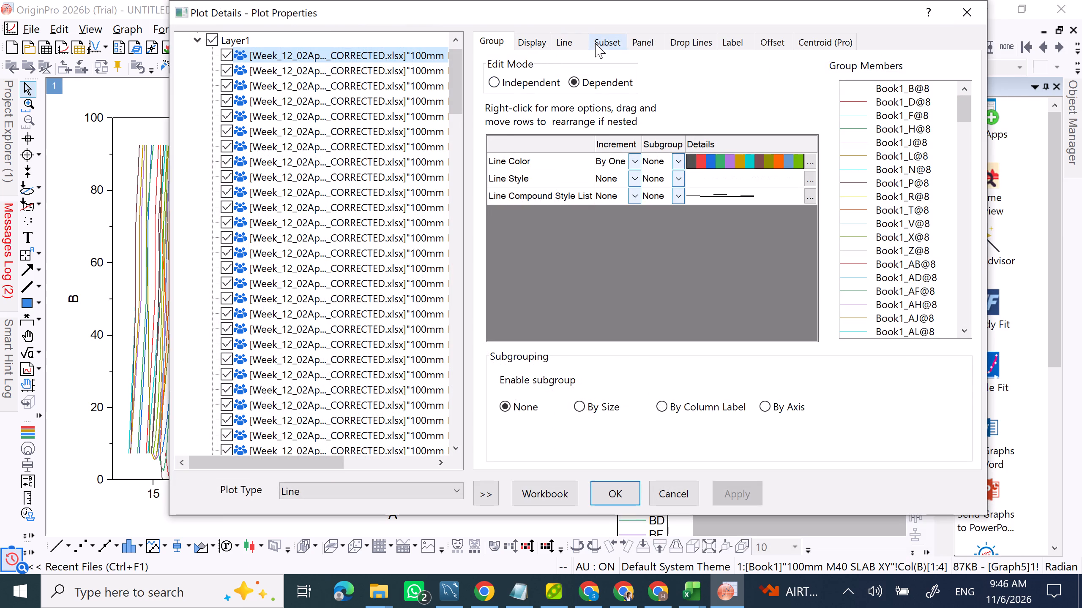
left_click(572, 45)
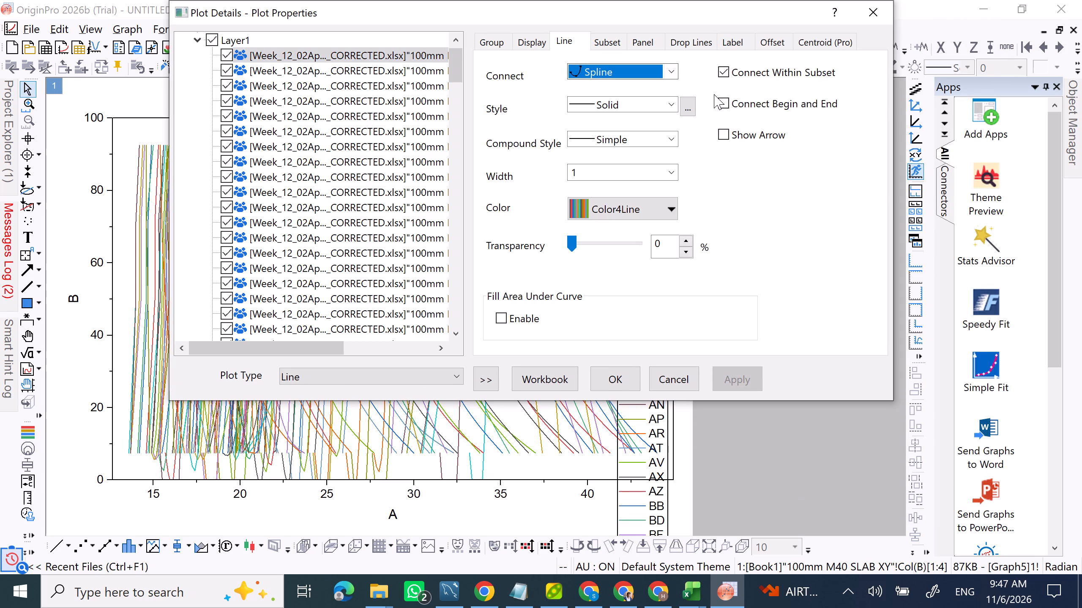
left_click(723, 99)
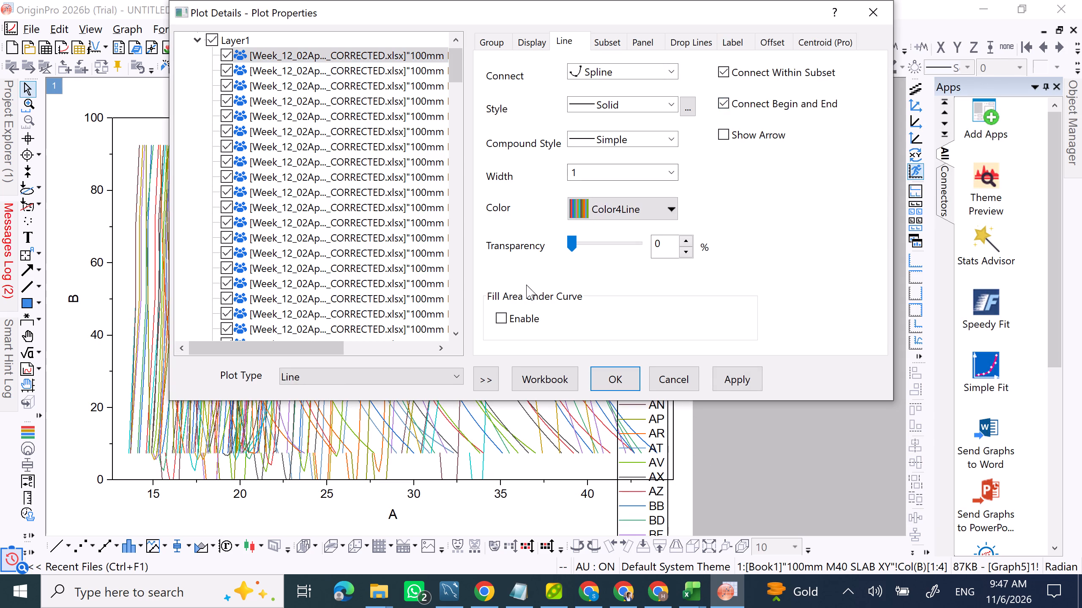
left_click(495, 317)
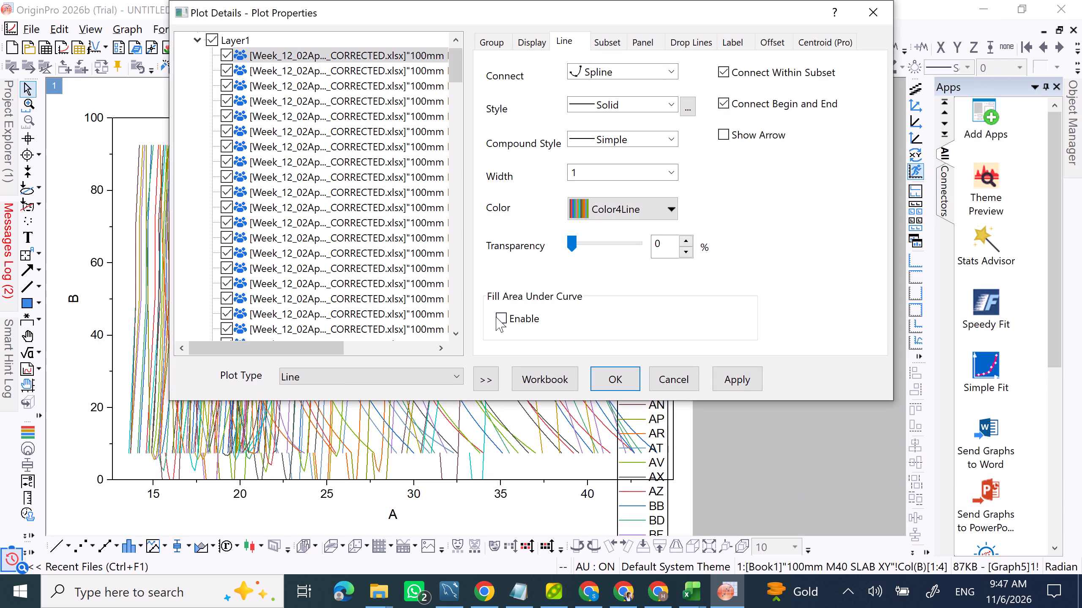
left_click(499, 317)
left_click(568, 352)
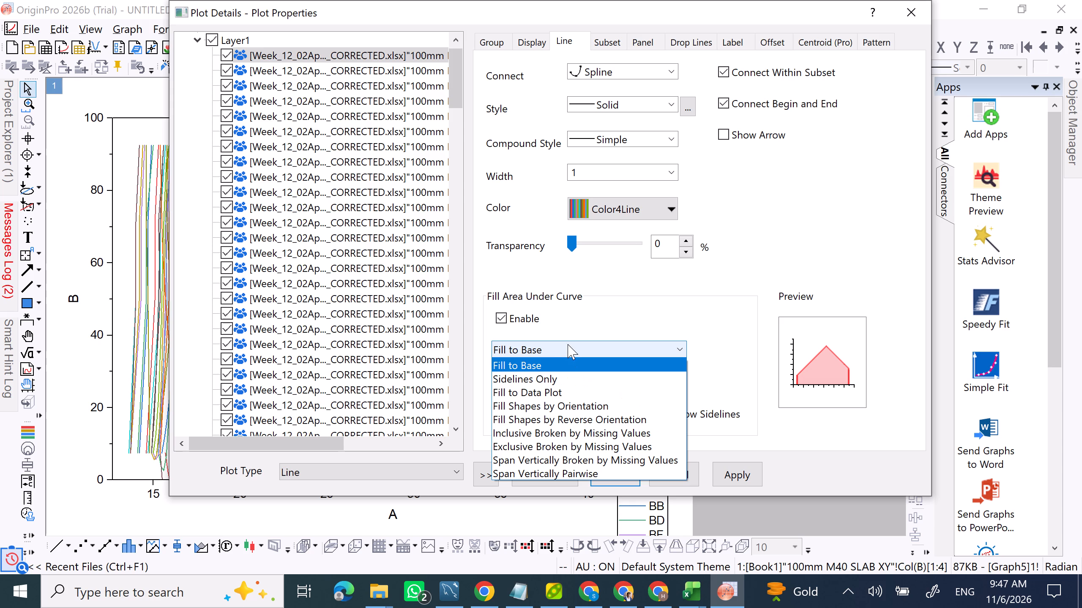
left_click(568, 344)
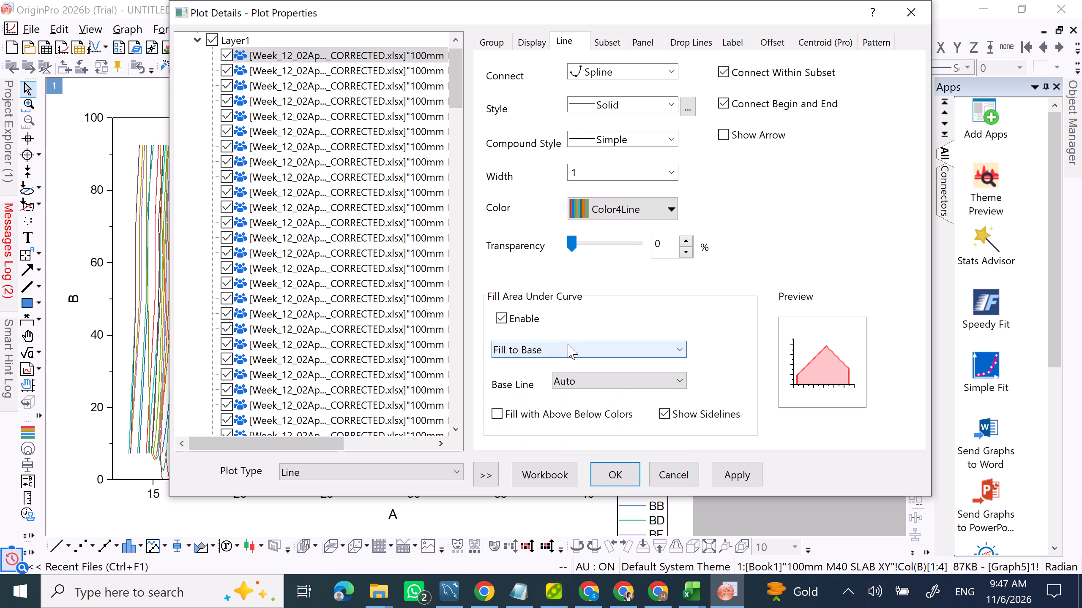
left_click(662, 375)
left_click(662, 375)
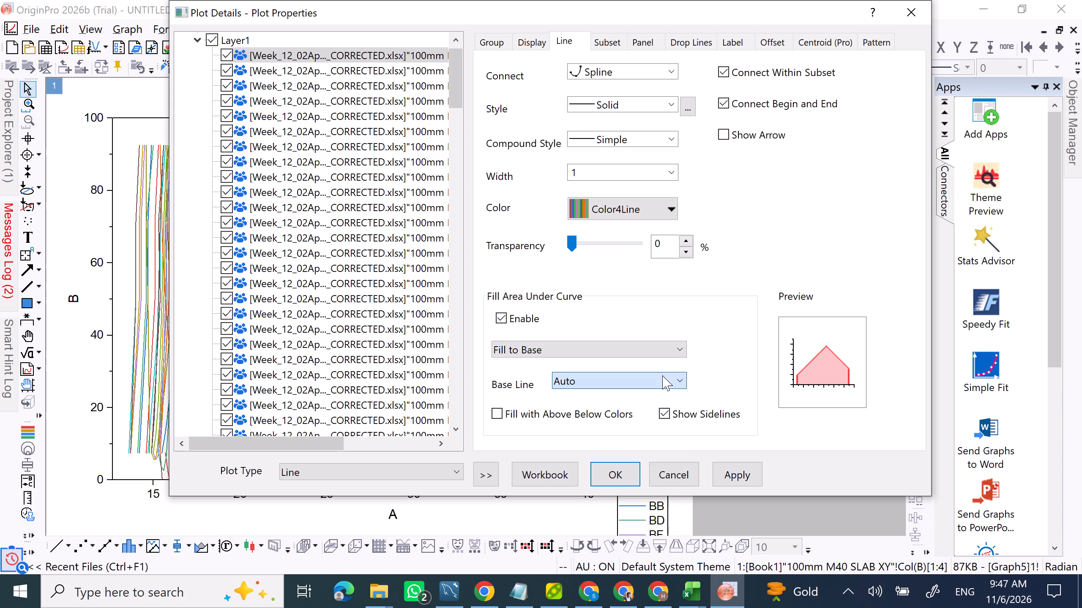
left_click(664, 345)
left_click(588, 395)
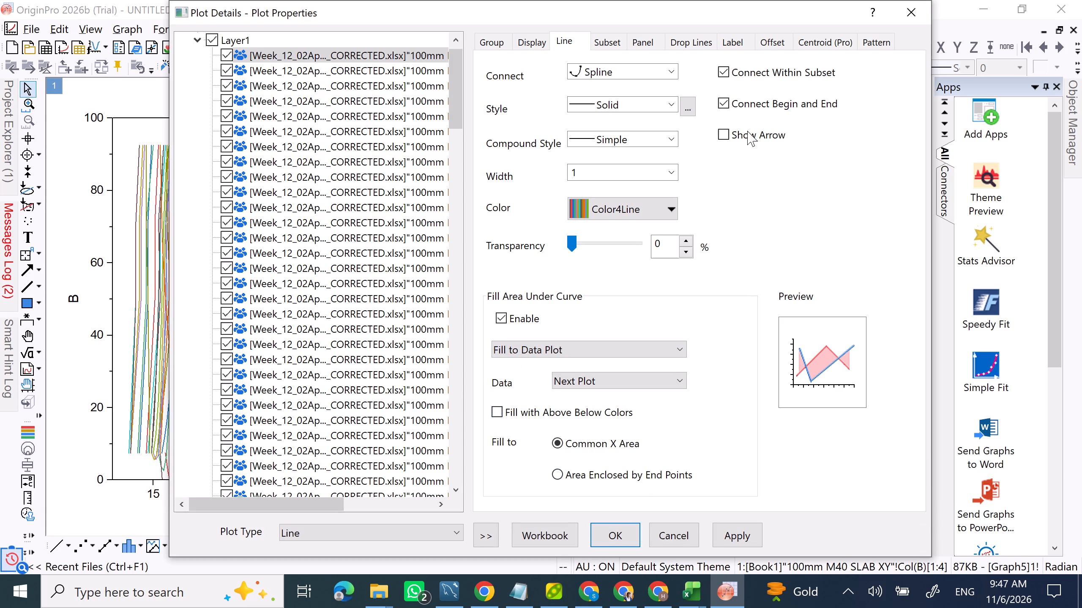
left_click(742, 539)
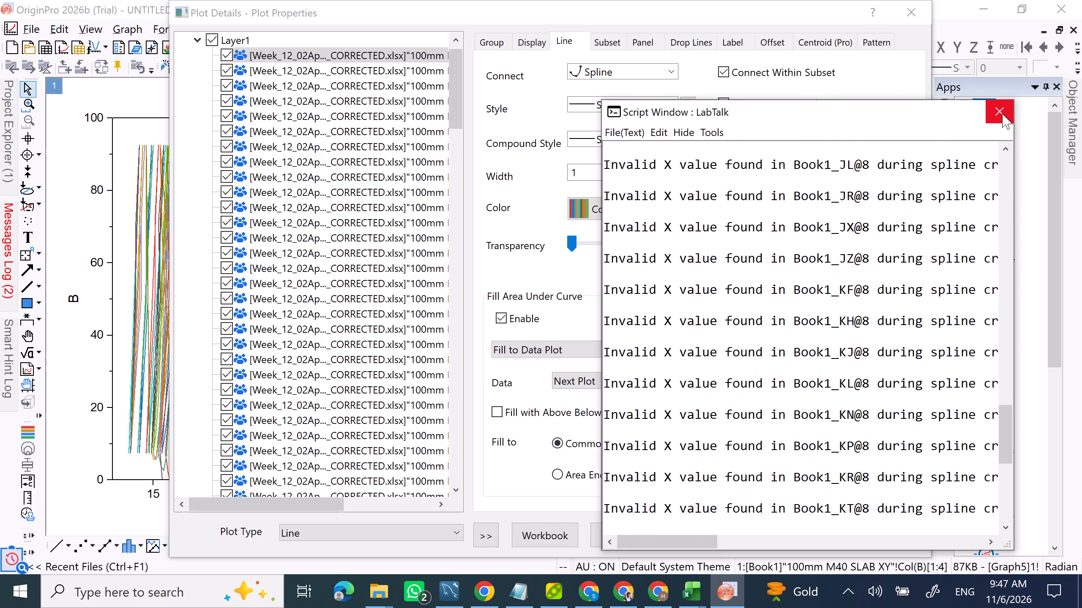
left_click(1002, 114)
left_click(629, 535)
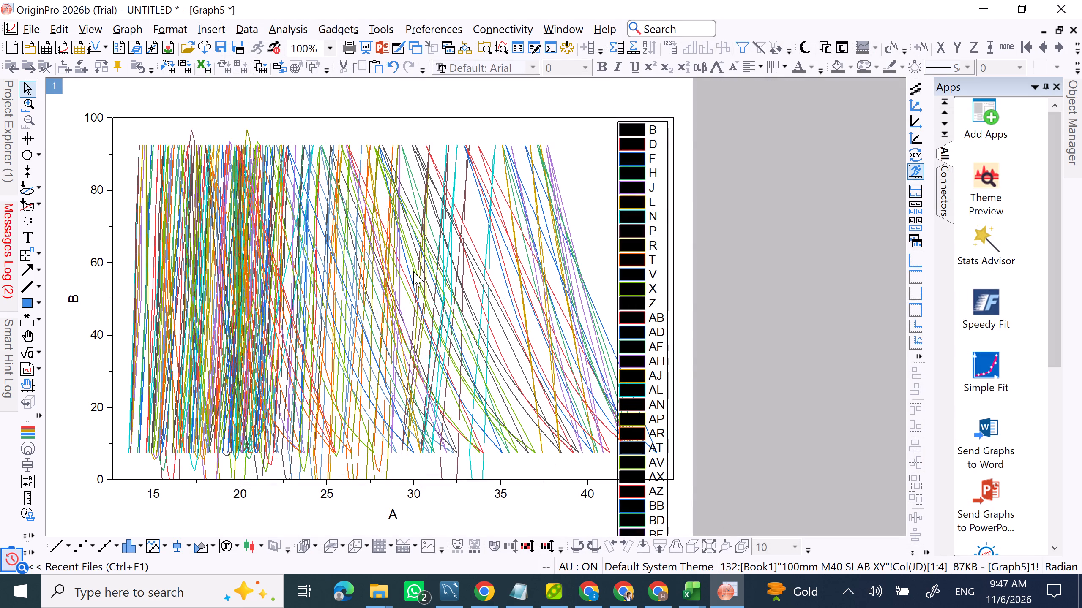
Cut the legend from the 100mm M40 SLAB graph.
left_click(618, 160)
right_click(618, 160)
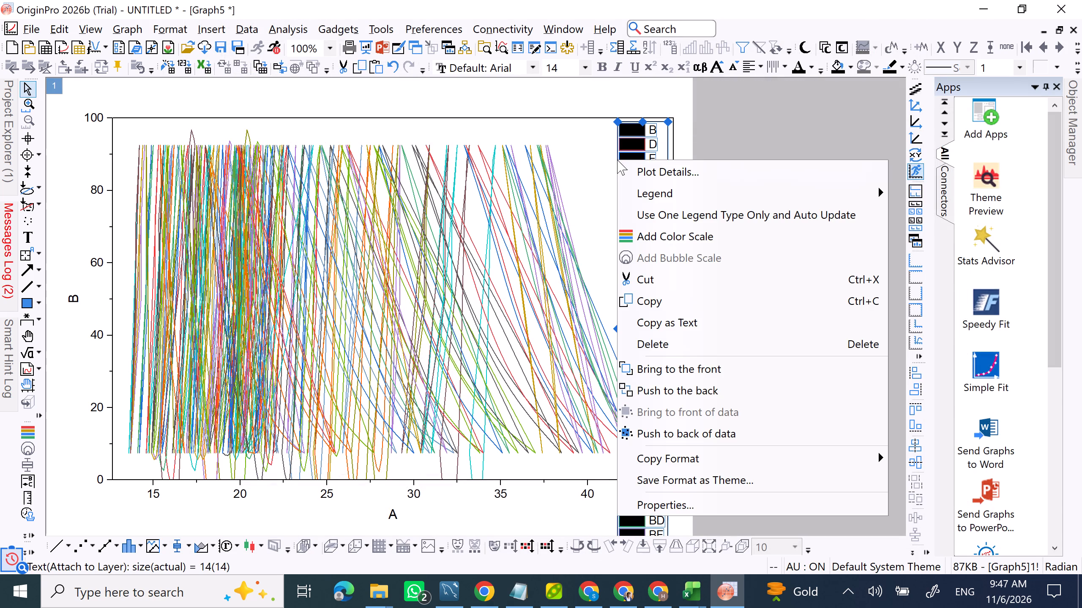
left_click(669, 283)
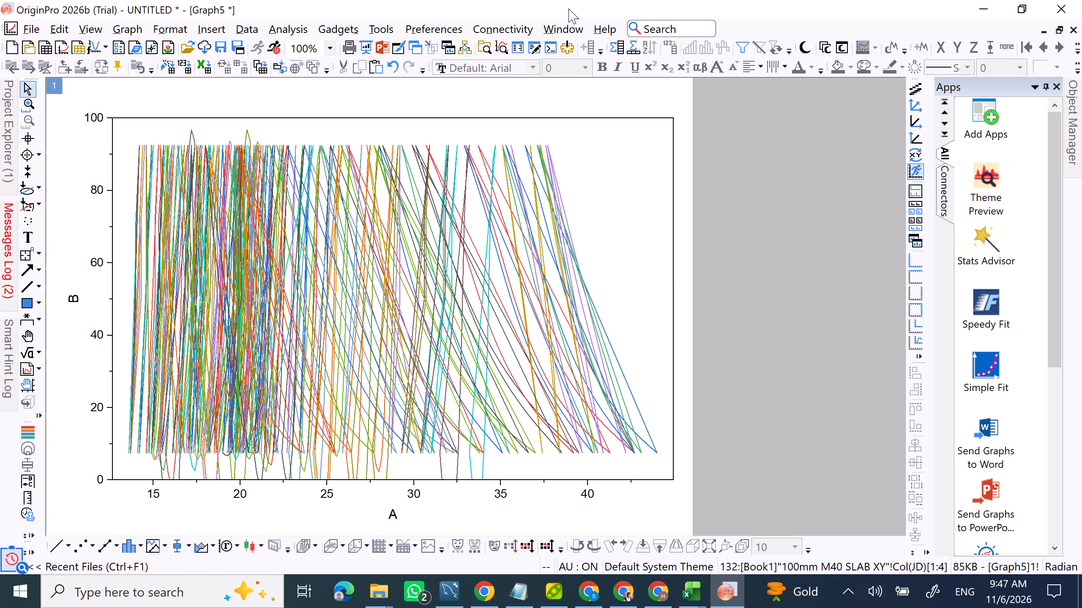
Return to the Week 12 workbook and delete the ORIGIN 200mm, 150mm, 100mm, 100mm M40 and 100mm LATTICE sheets.
left_click(567, 26)
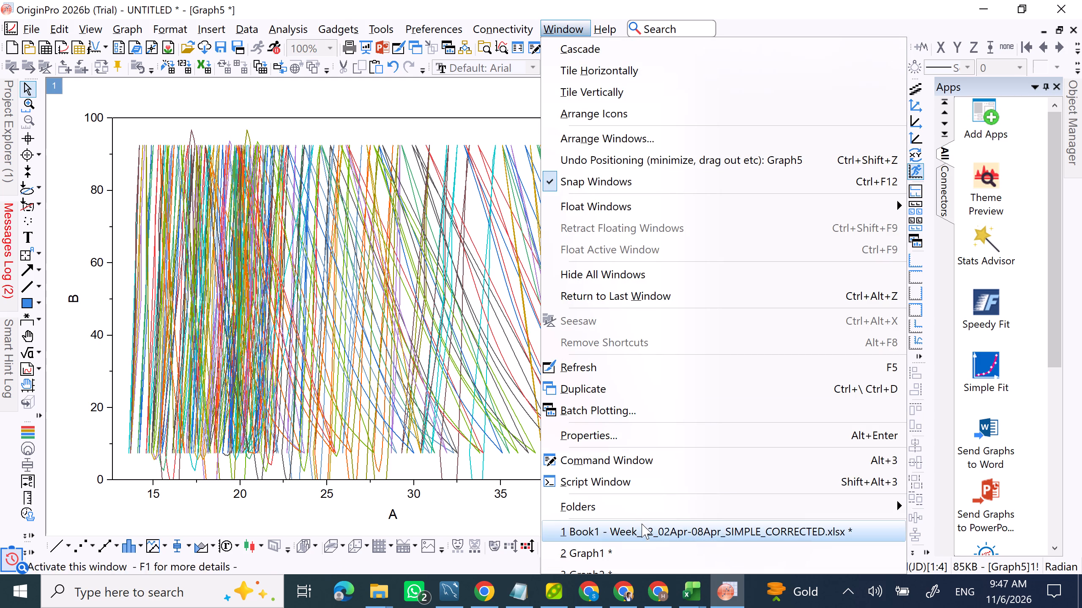
left_click(632, 529)
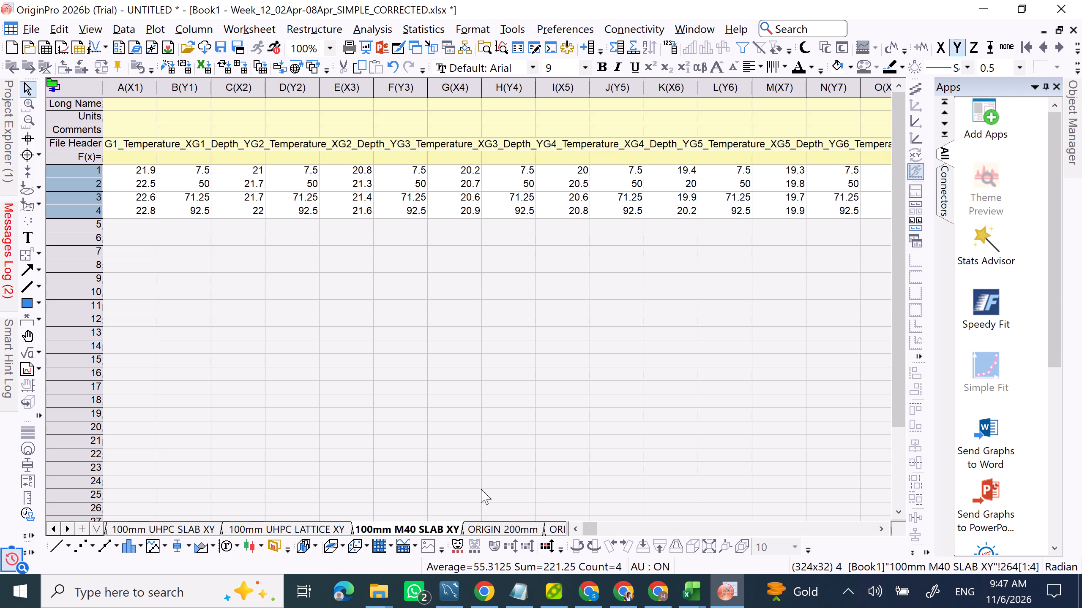
left_click(502, 527)
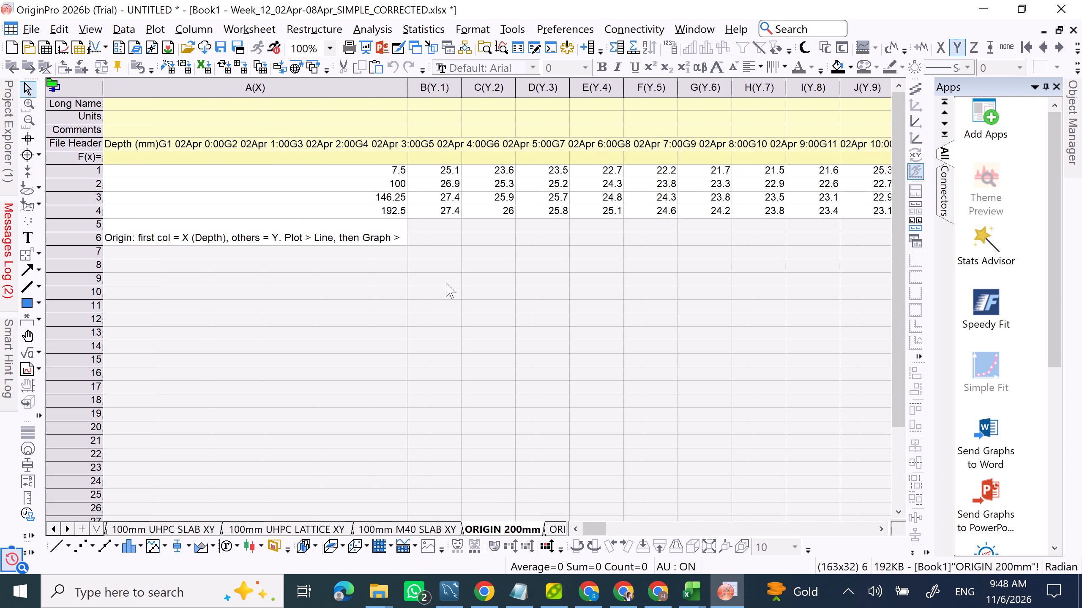
right_click(515, 531)
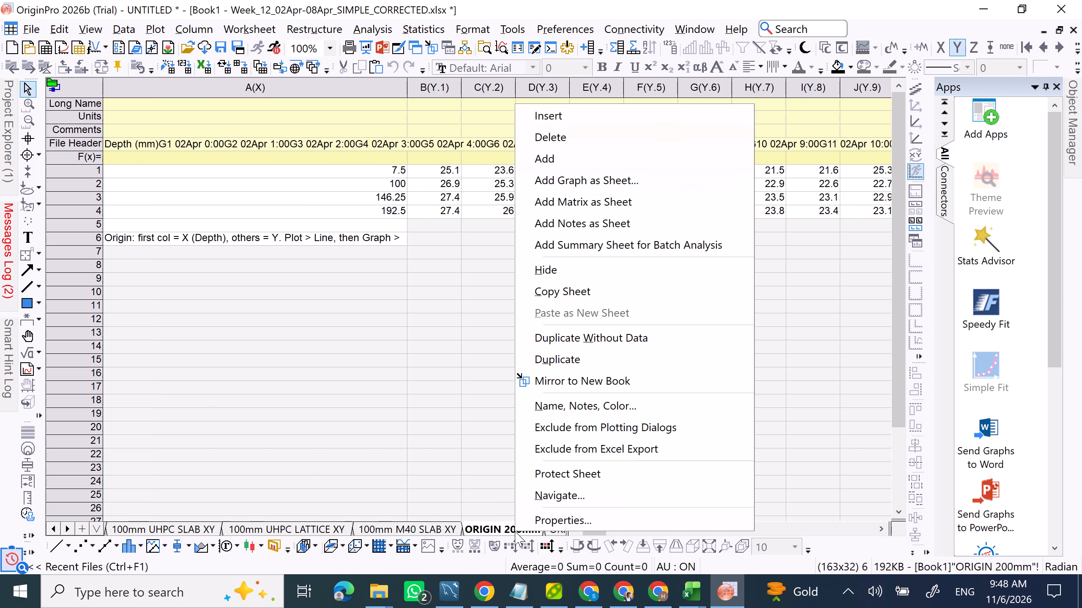
left_click(543, 134)
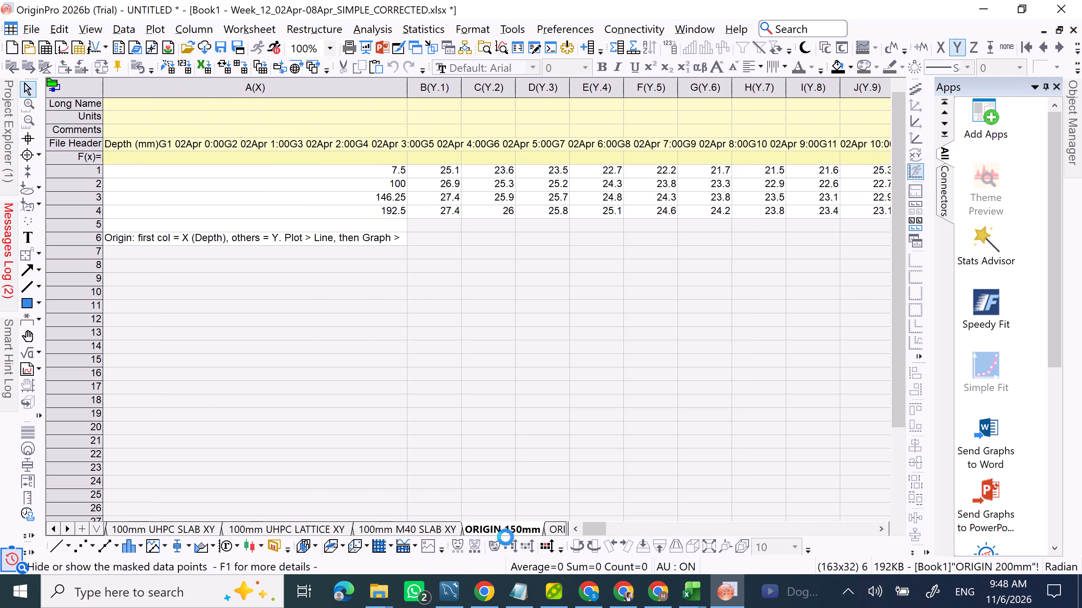
right_click(514, 528)
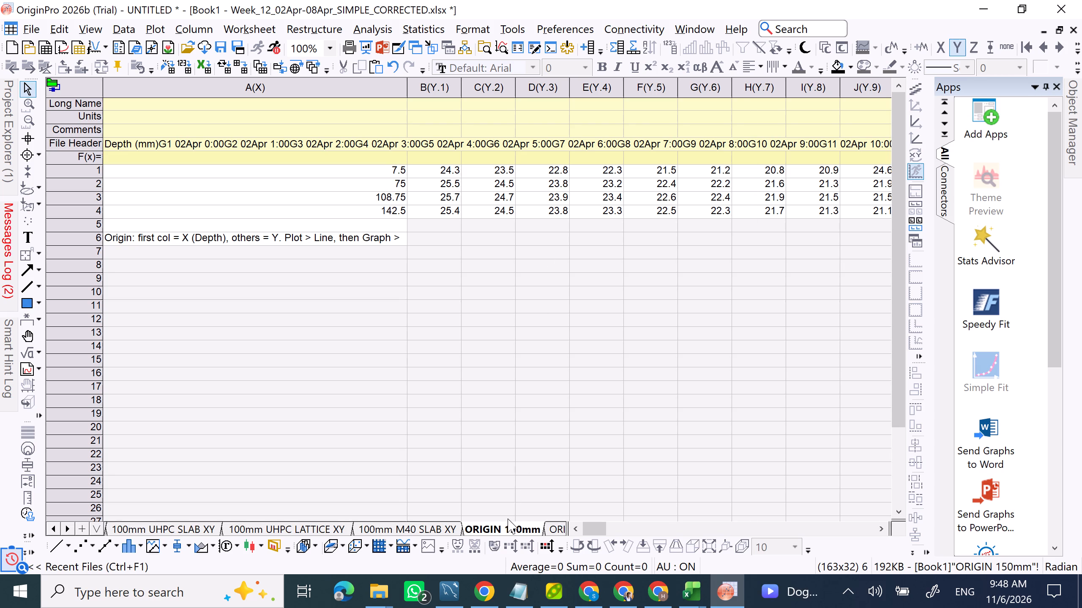
right_click(505, 525)
left_click(552, 131)
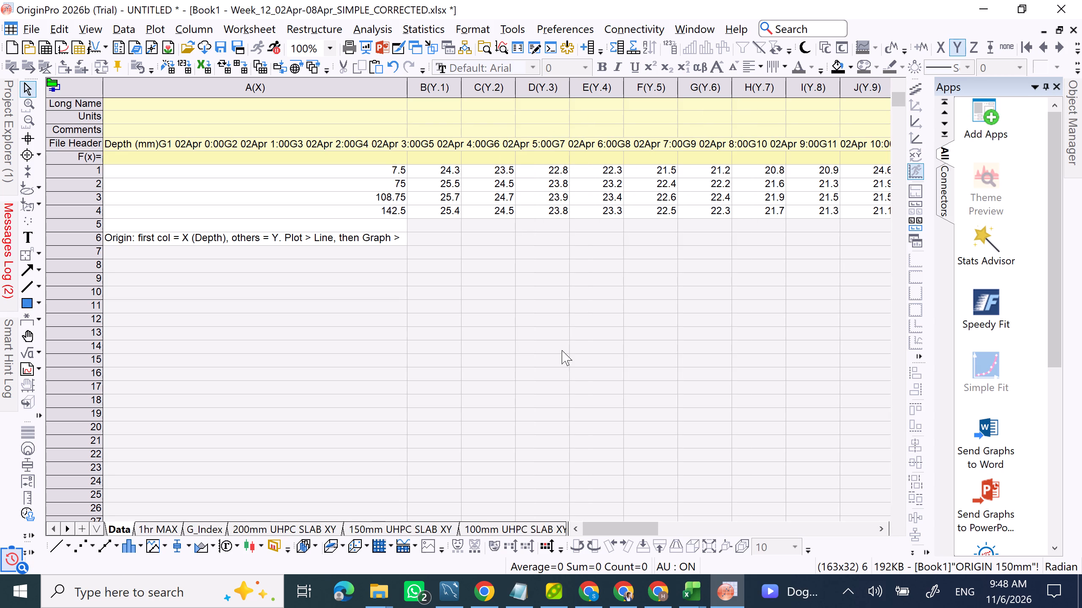
right_click(500, 524)
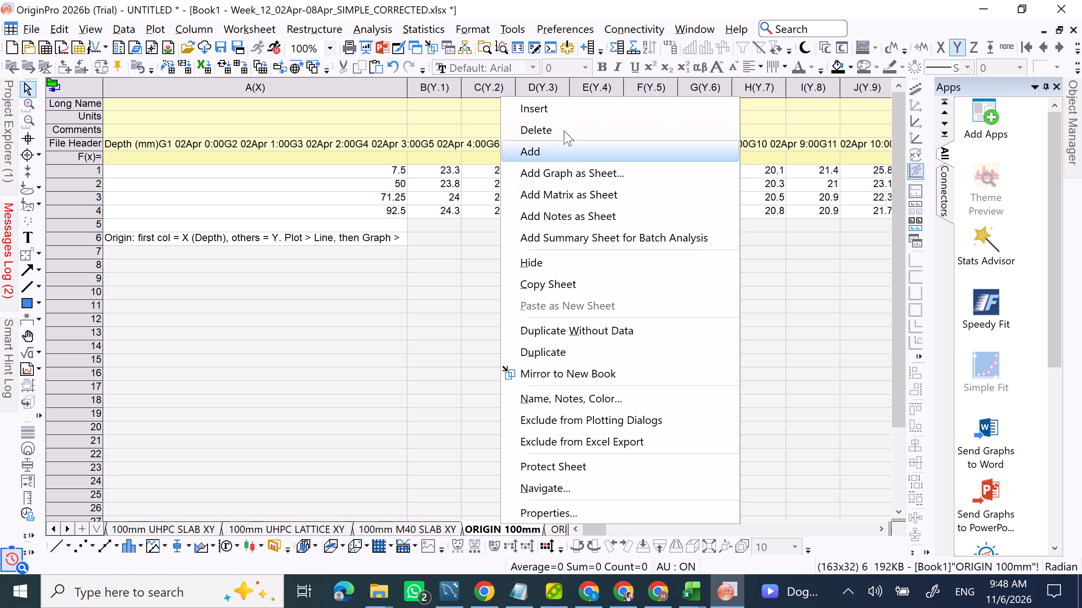
left_click(563, 129)
right_click(508, 527)
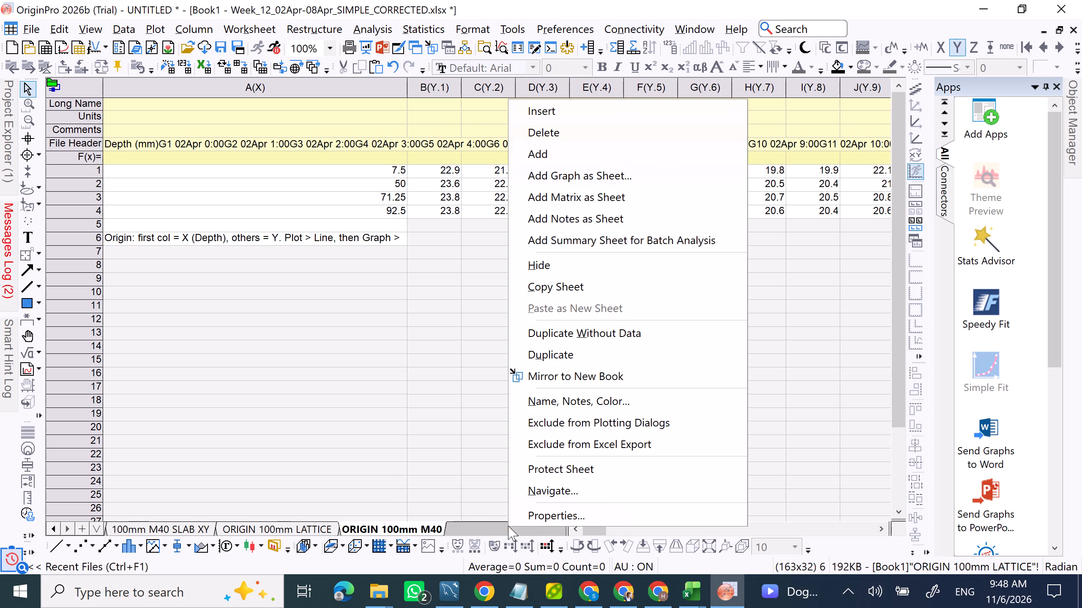
right_click(394, 524)
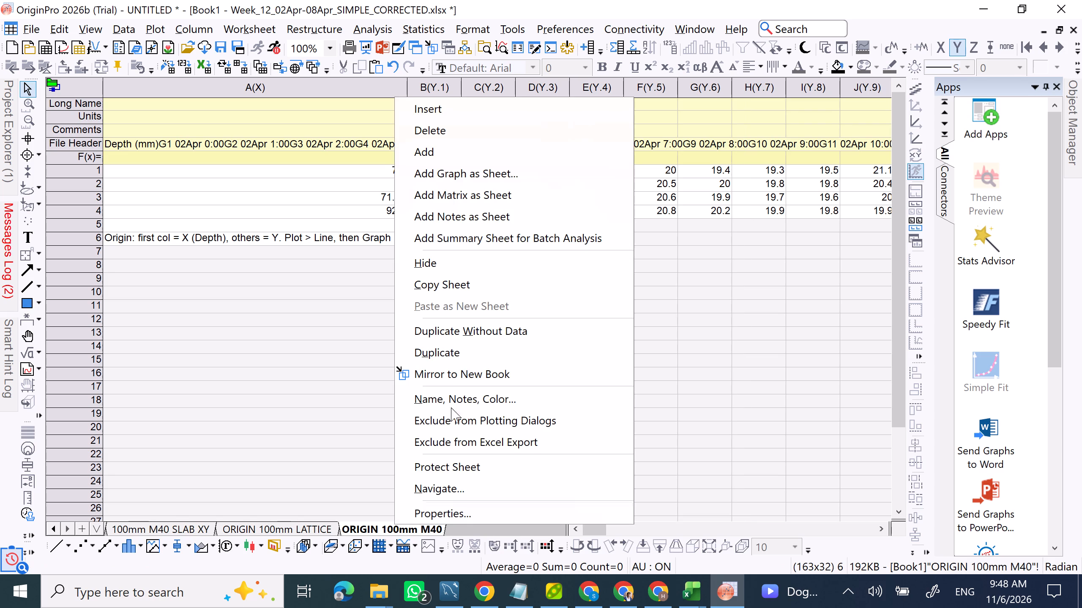
left_click(462, 136)
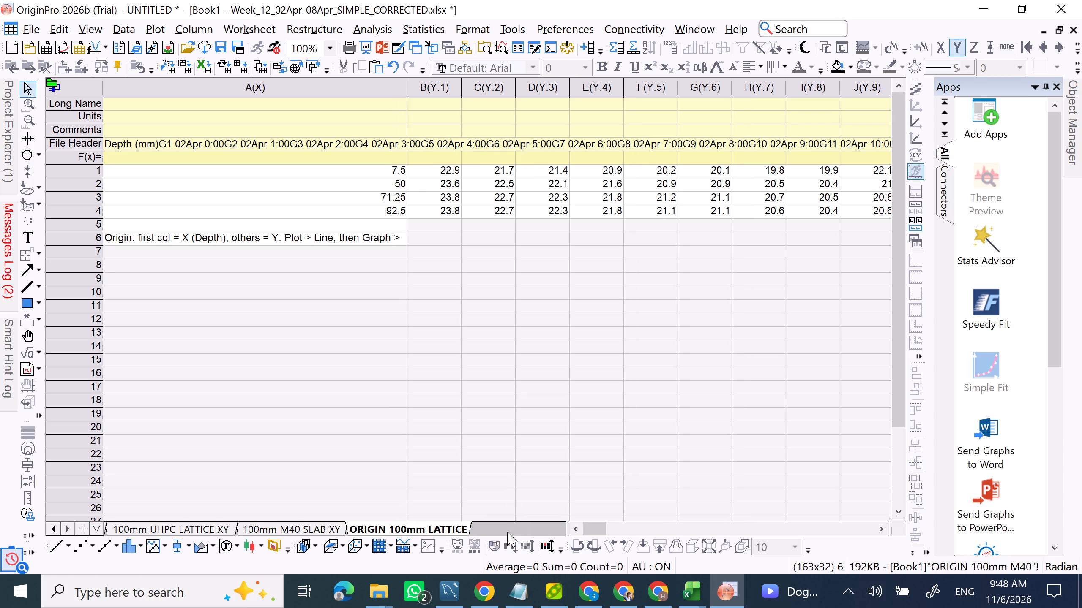
right_click(442, 523)
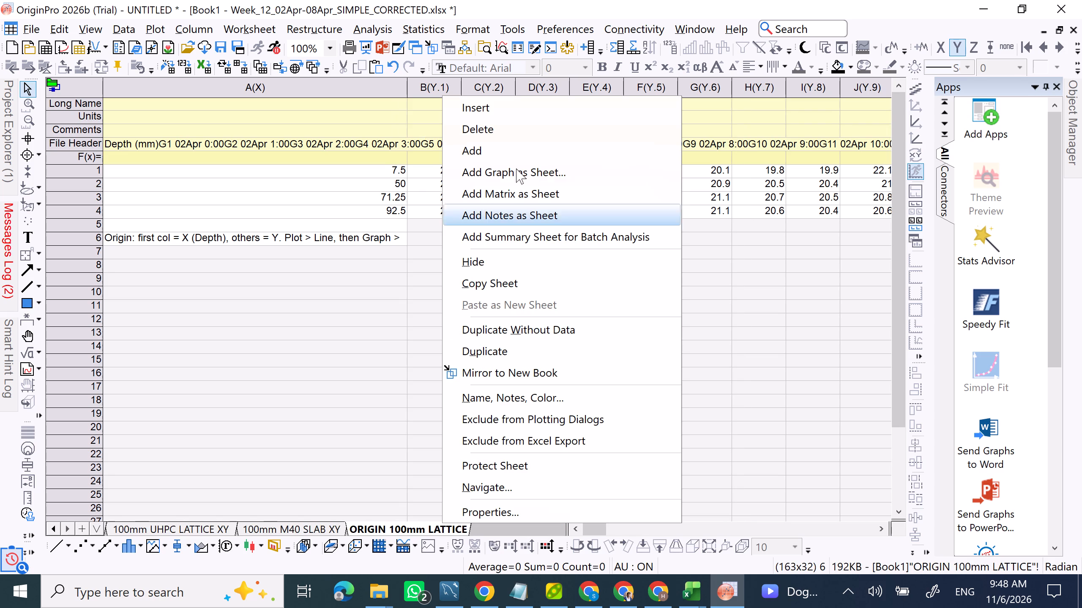
left_click(511, 130)
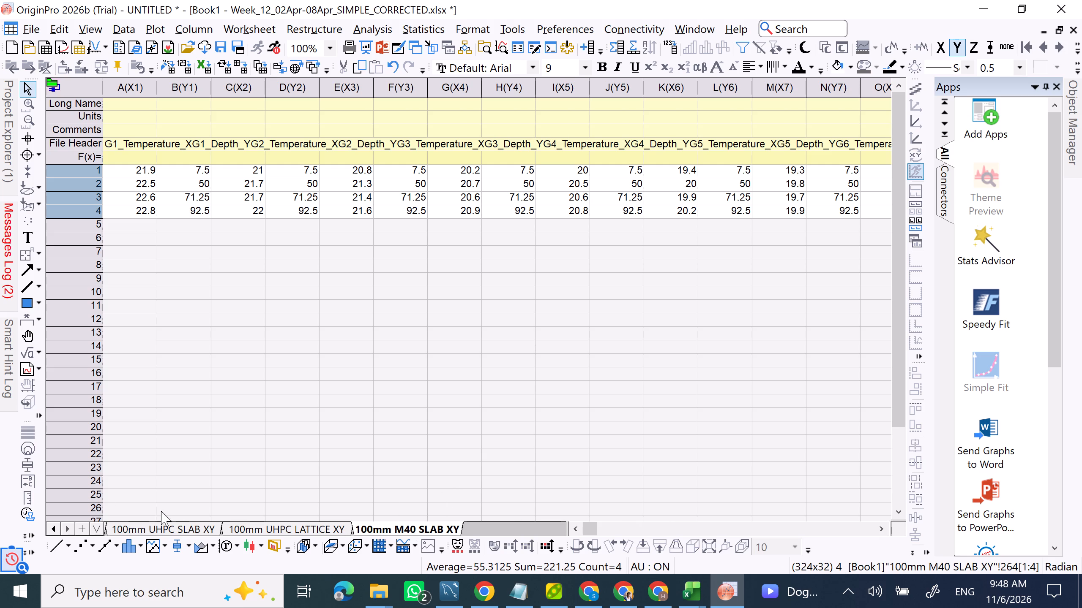
left_click(52, 526)
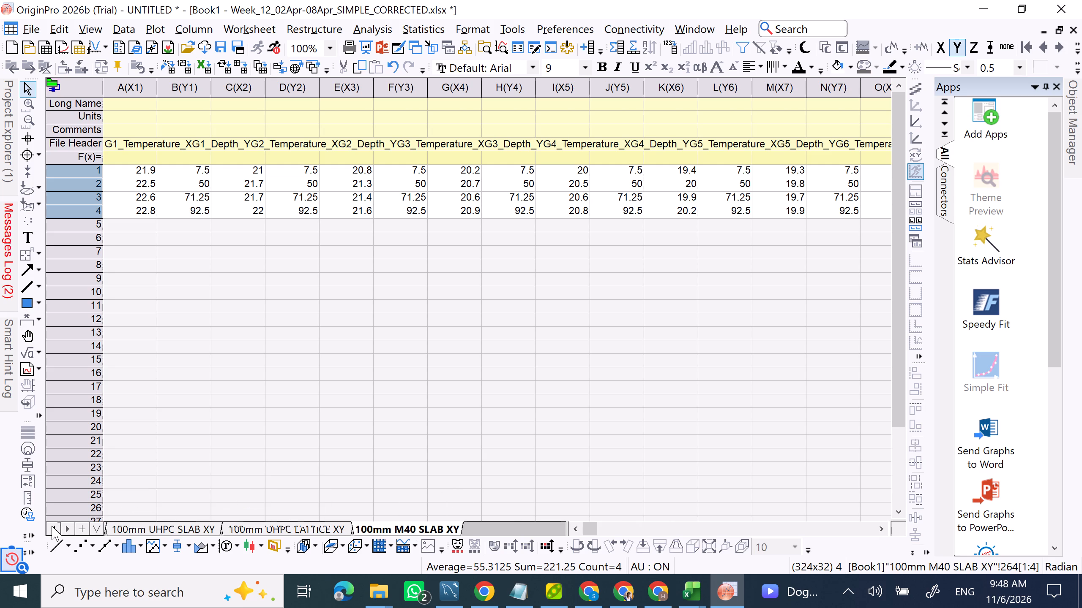
left_click(52, 526)
left_click(134, 526)
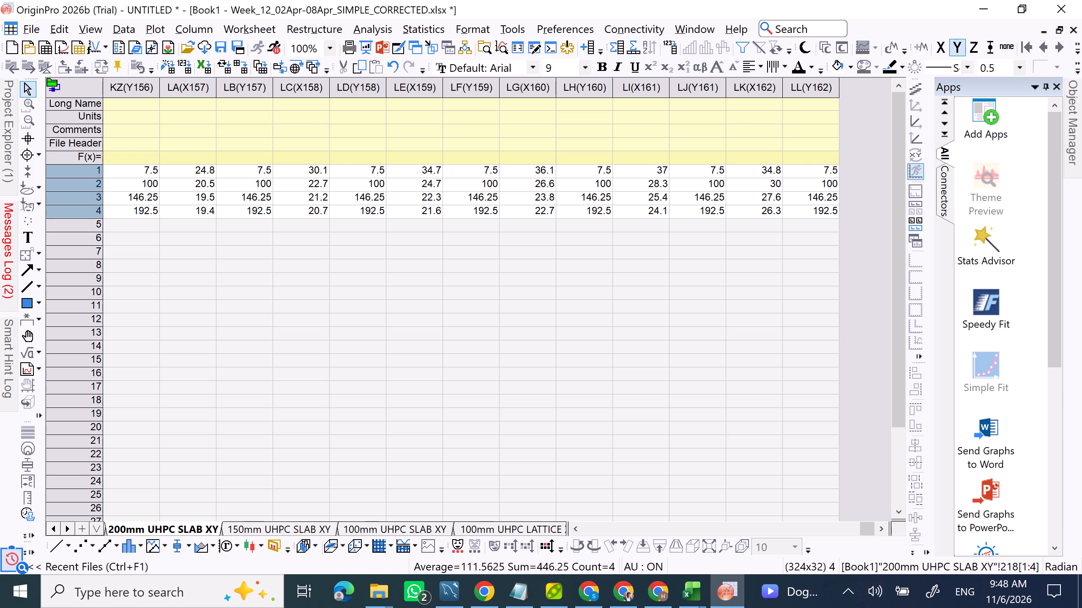
left_click(698, 23)
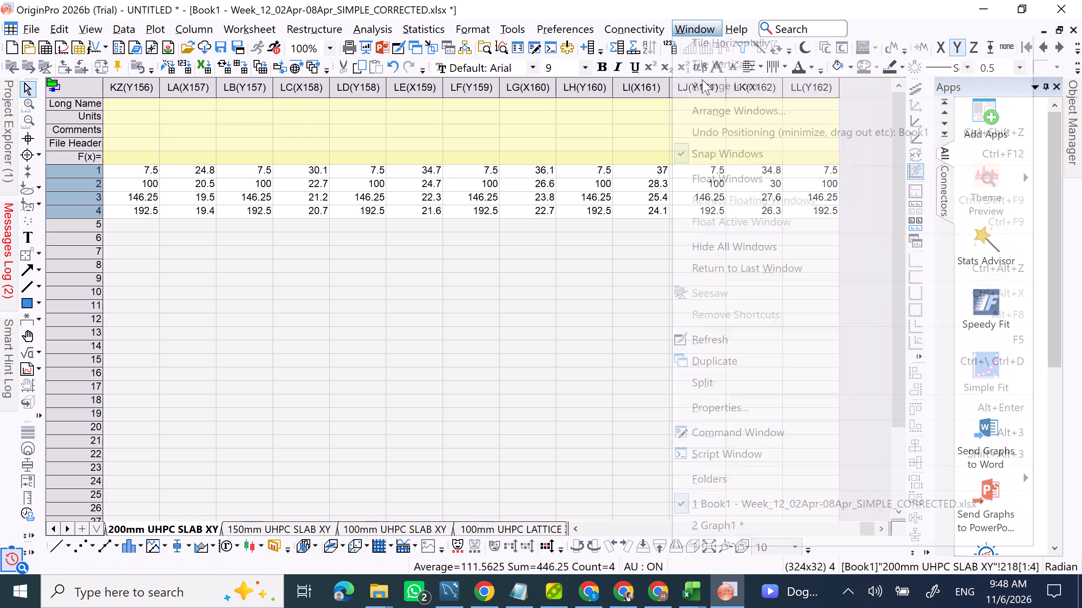
left_click(720, 487)
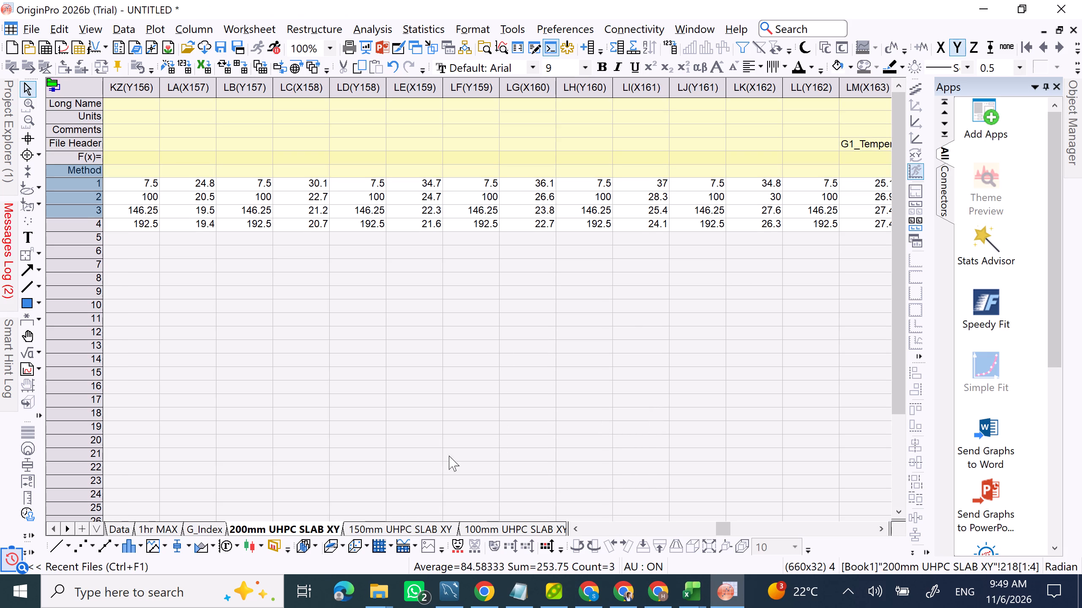
Close the Script Window and rename the NOLA_Summary sheet as 200mm NOLA.
triple_click(64, 526)
triple_click(64, 526)
left_click(64, 526)
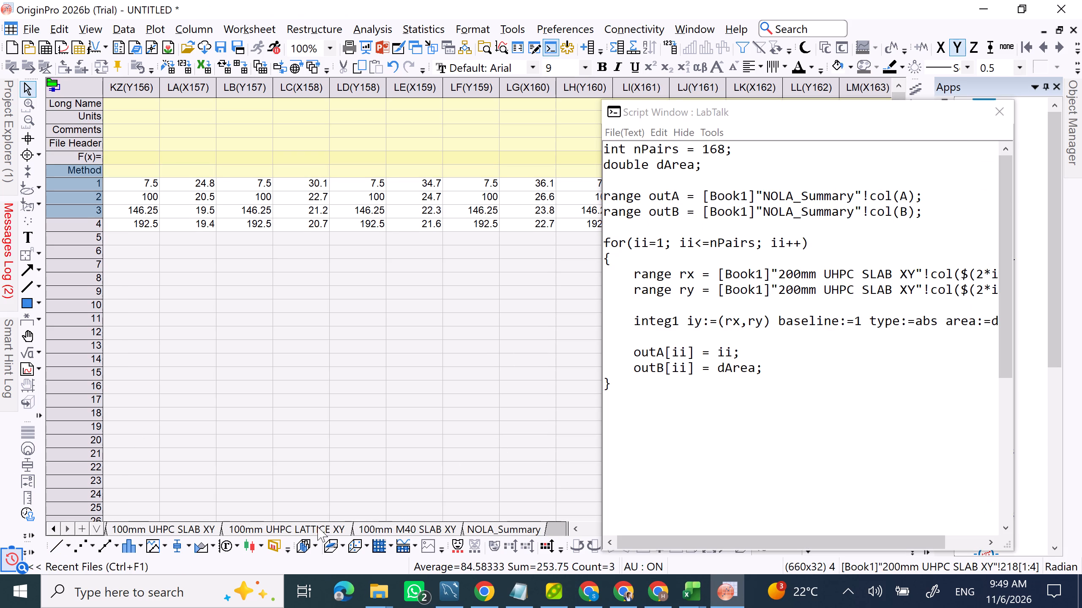
right_click(505, 525)
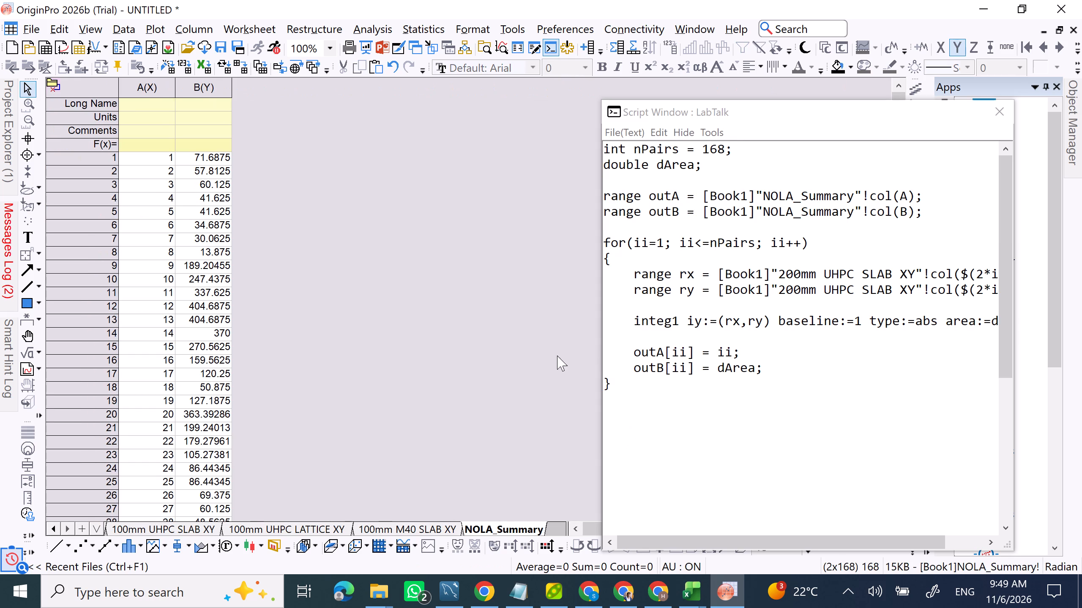
left_click(1000, 116)
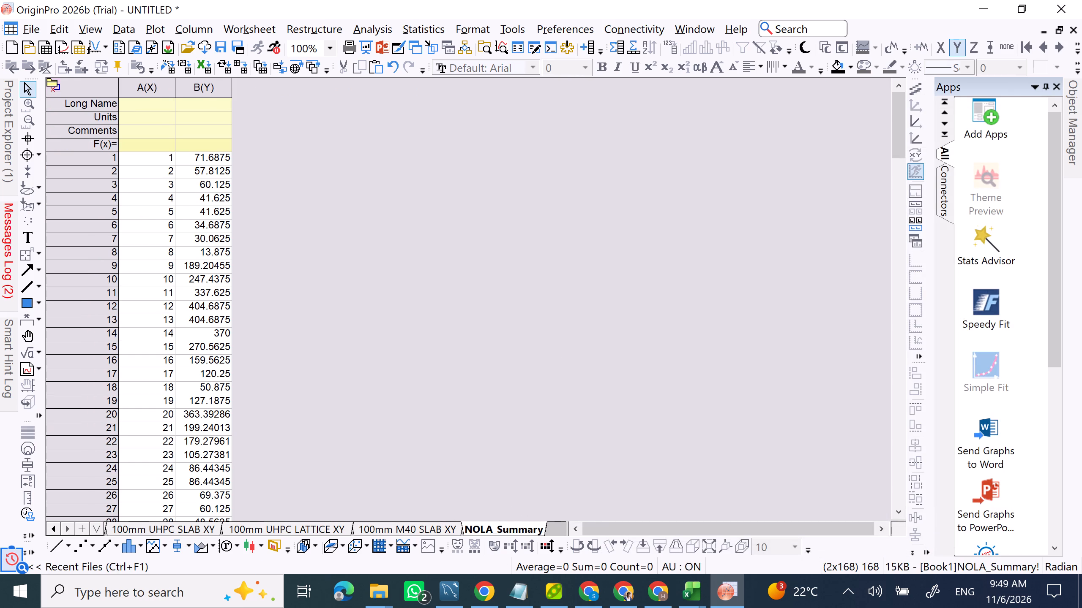
right_click(508, 528)
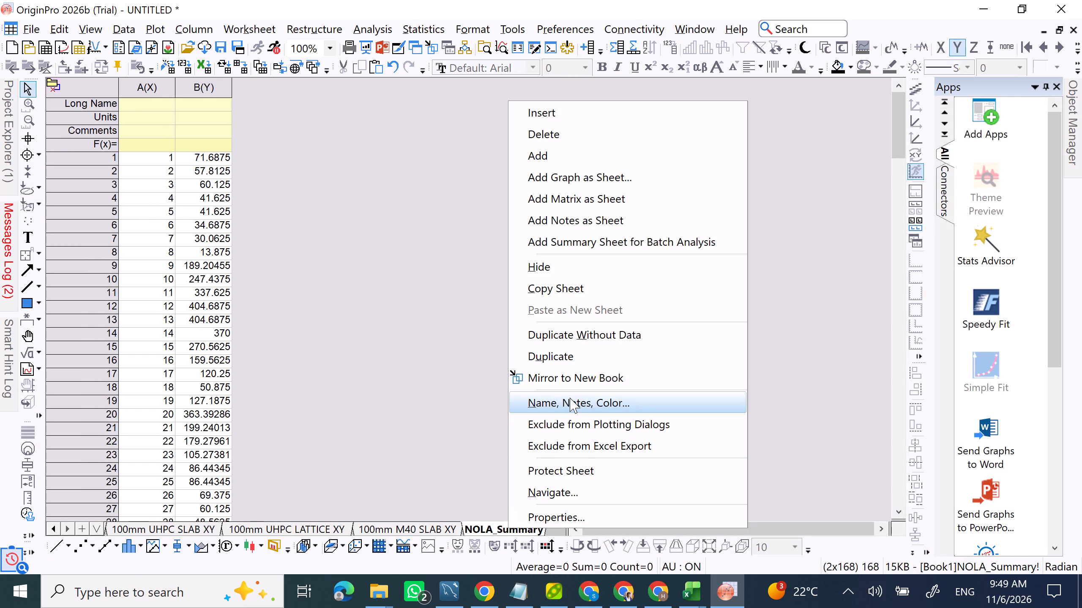
left_click(570, 398)
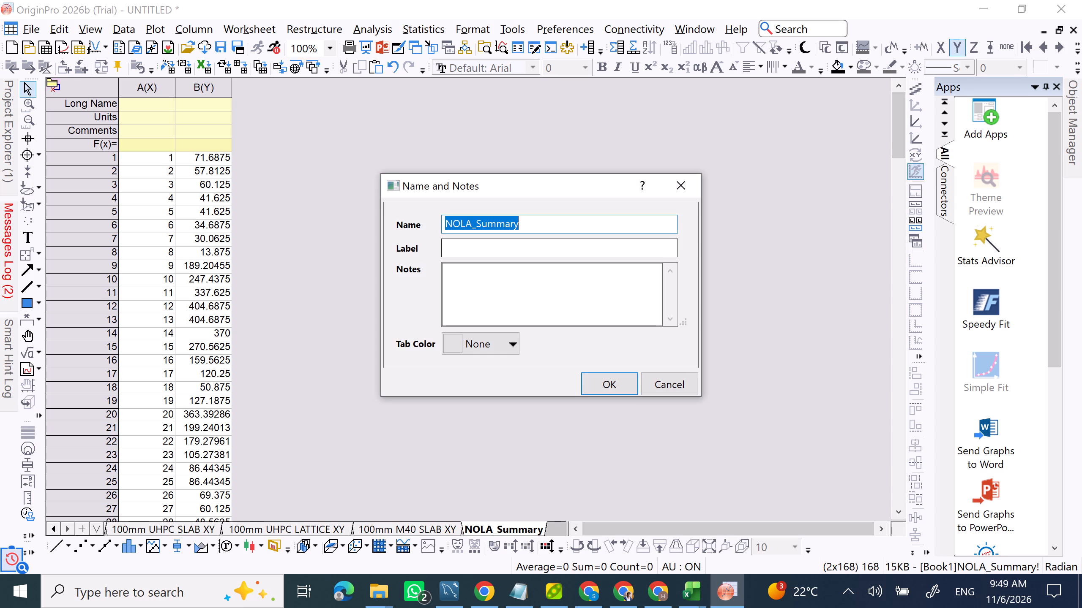
type("200")
key("m")
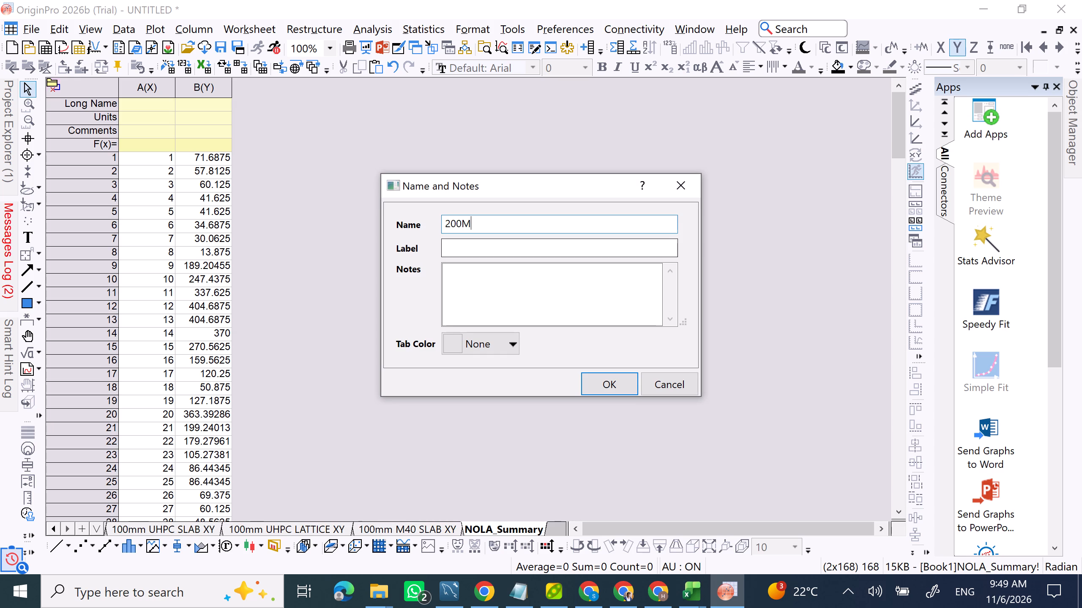
key("BackSpace")
type("mm NOLA")
key("Return")
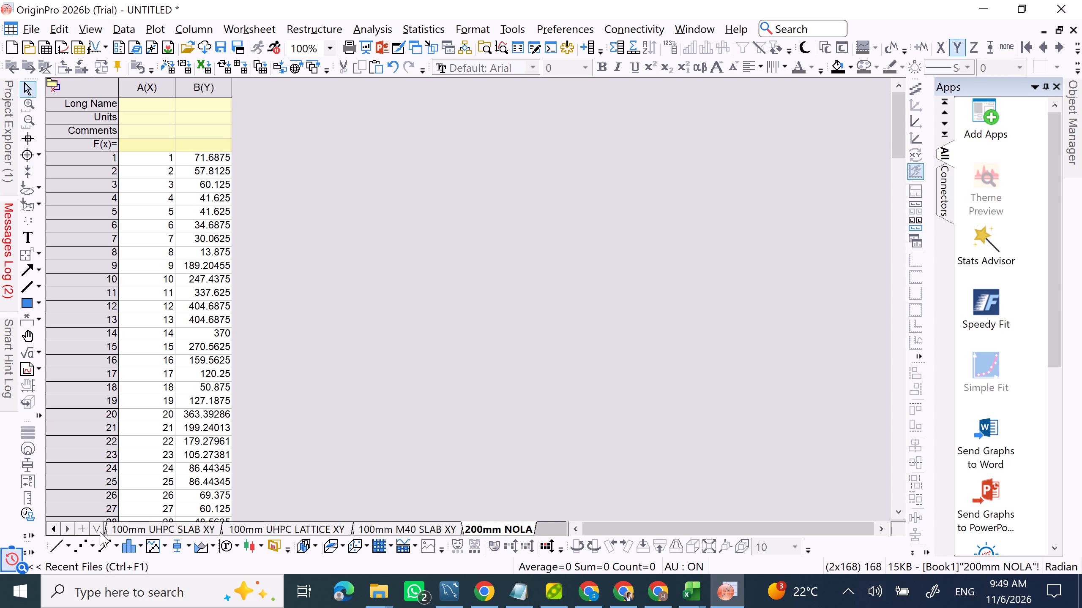
Switch to the 150mm UHPC SLAB XY sheet and paste the copied integration script into a new Script Window.
left_click(49, 527)
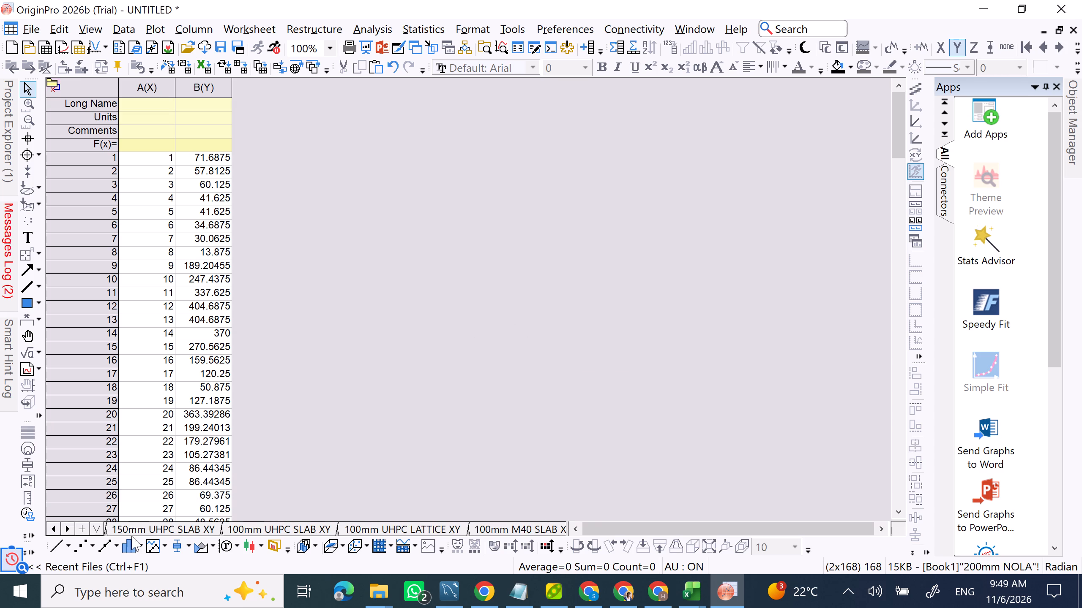
left_click(153, 528)
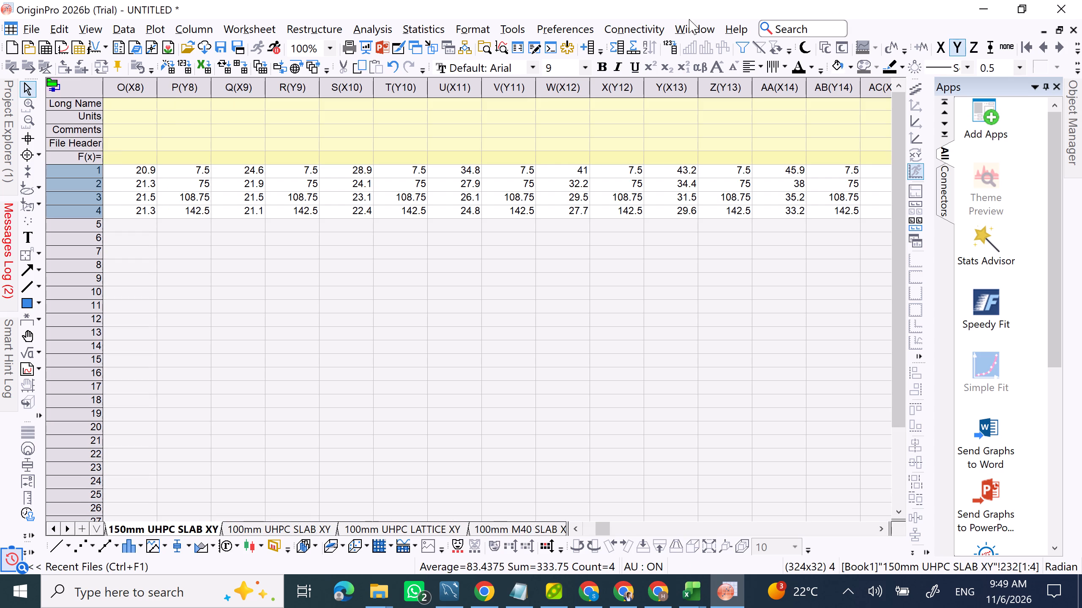
left_click(699, 27)
left_click(758, 482)
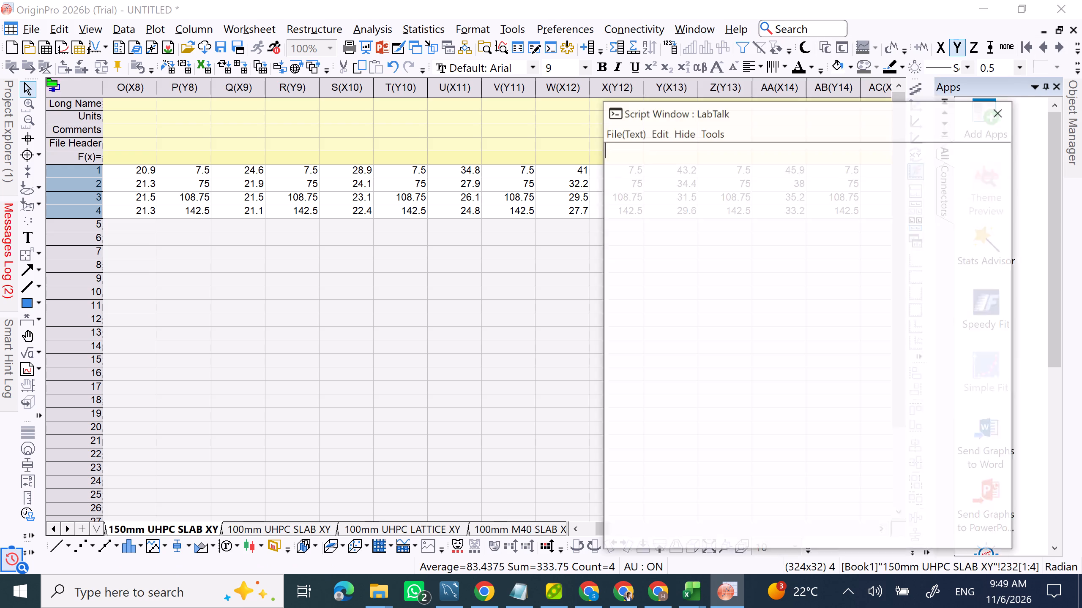
right_click(794, 298)
left_click(833, 394)
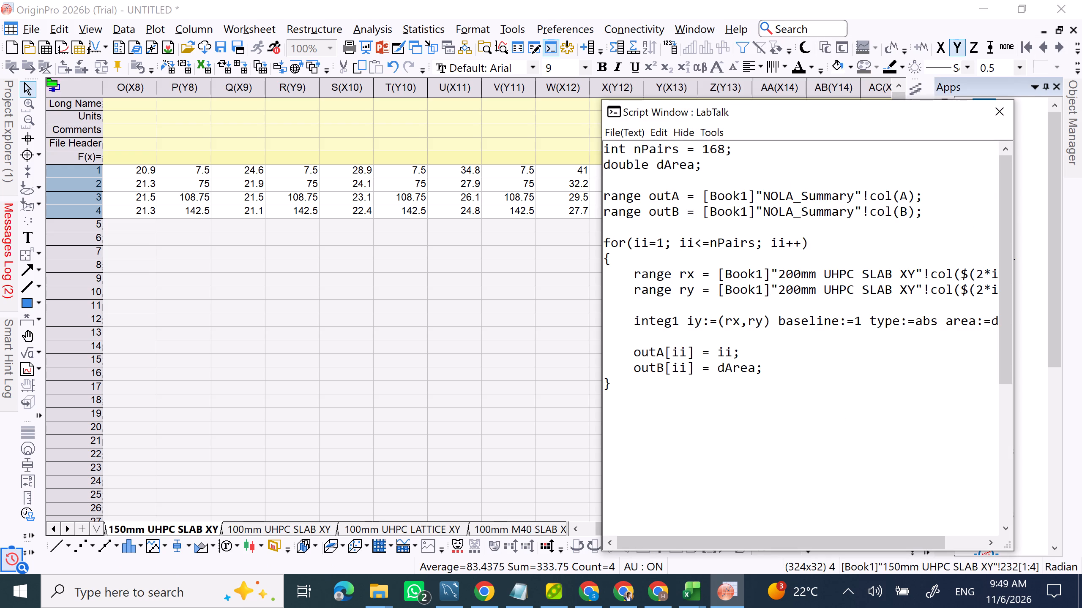
Point the script's rx and ry ranges to the 150mm UHPC SLAB XY sheet and run the whole script.
left_click(793, 277)
key("BackSpace")
key("BackSpace")
type("15")
left_click(793, 292)
key("BackSpace")
key("BackSpace")
type("15")
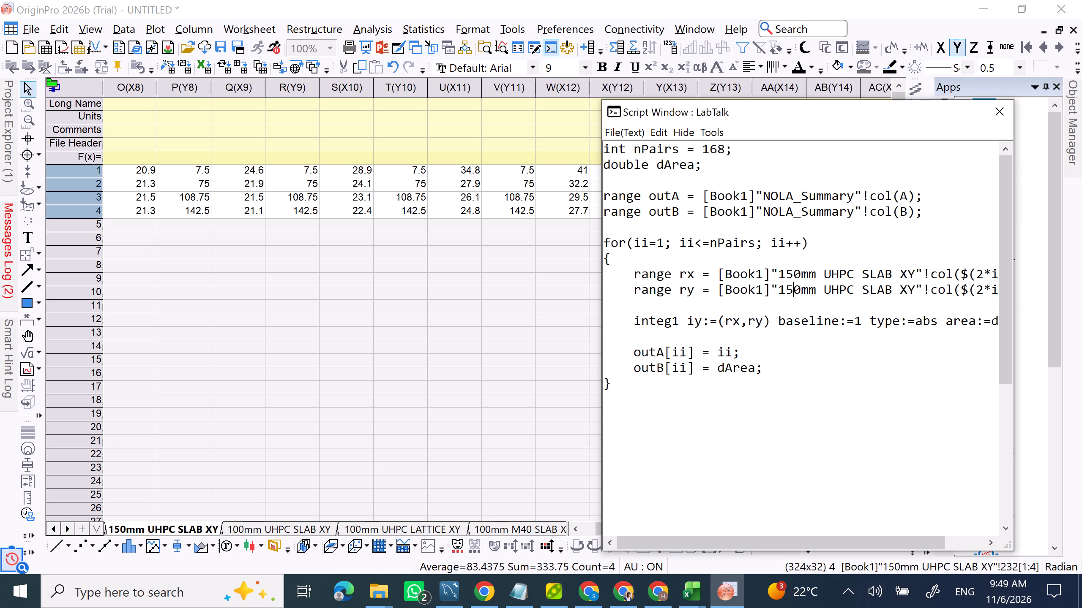
key("ctrl+a")
key("Return")
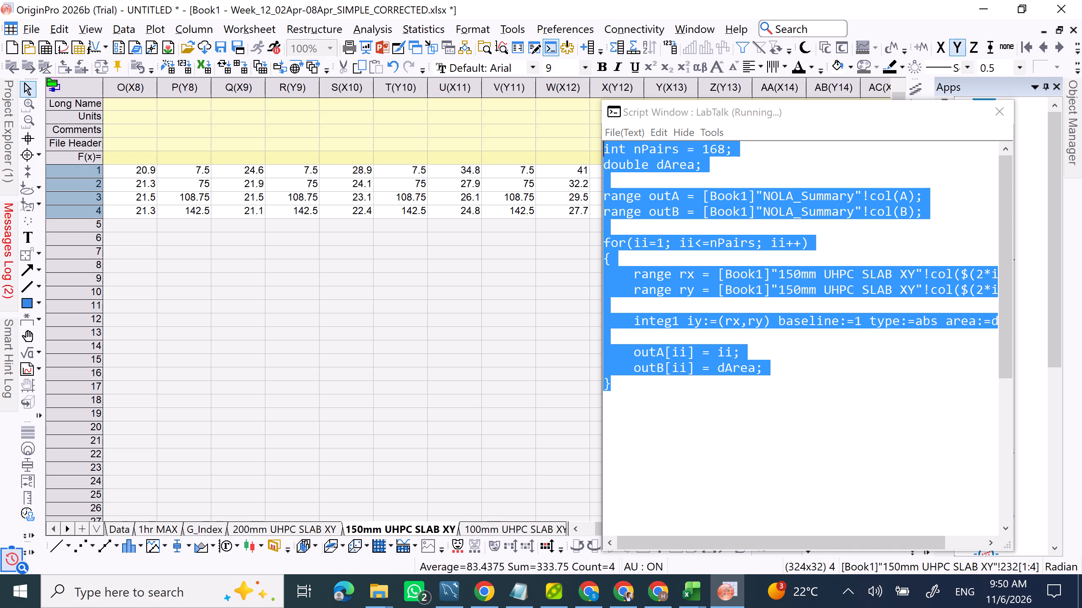
Rename the new NOLA_Summary sheet as 150mm NOLA and close the Script Window.
left_click(66, 529)
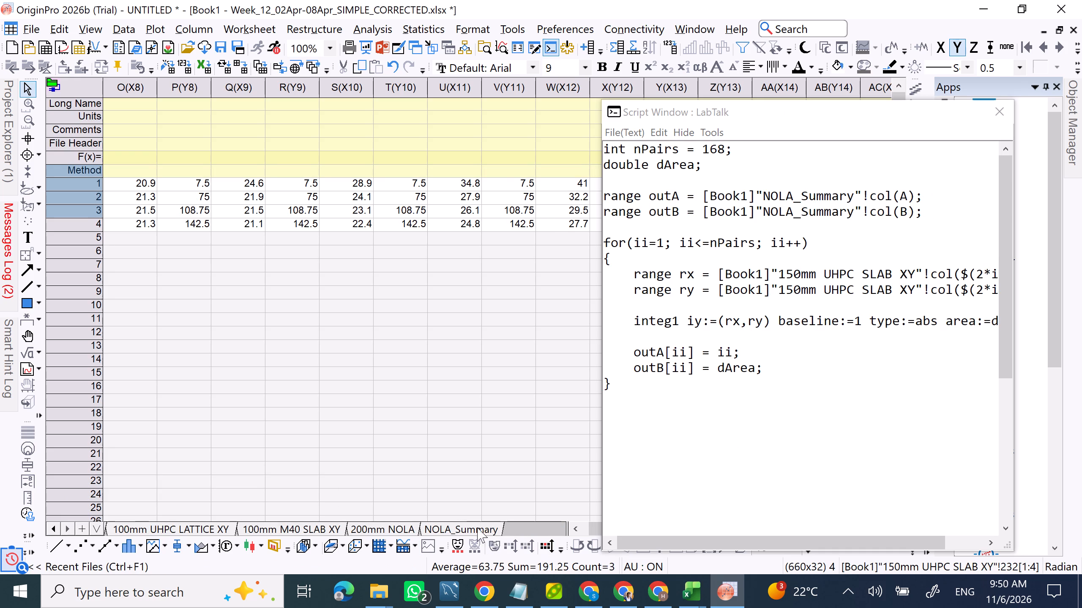
right_click(464, 524)
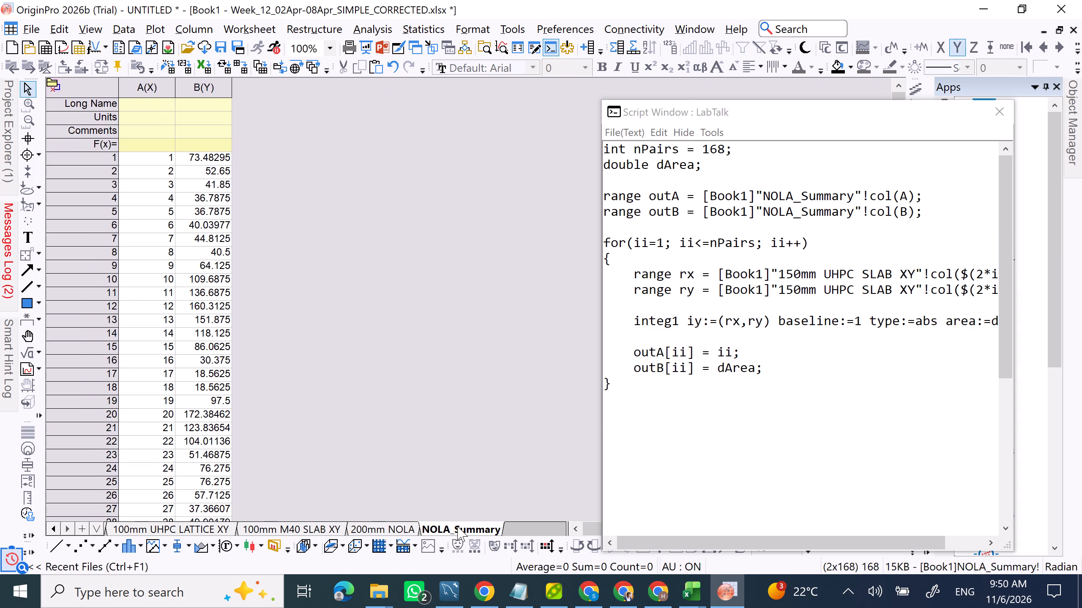
right_click(451, 526)
left_click(492, 399)
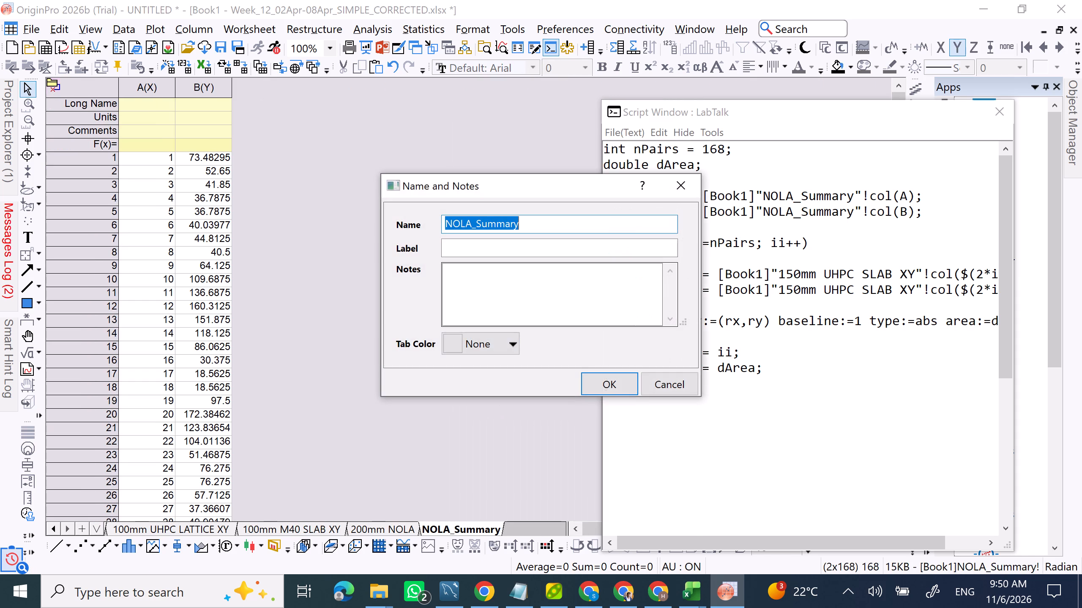
type("150mm NOLA")
key("Return")
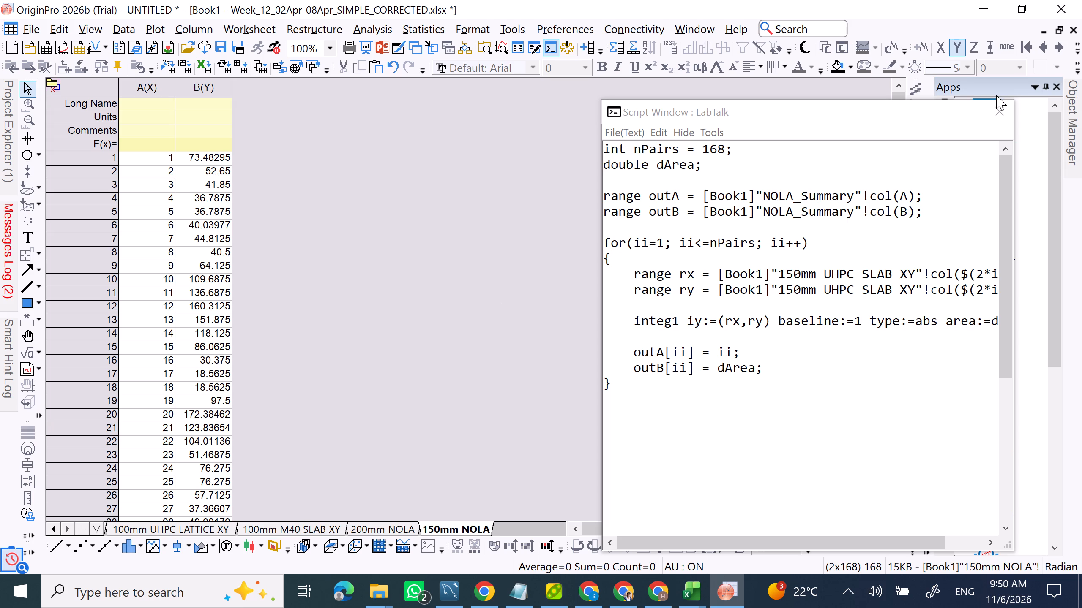
left_click(988, 107)
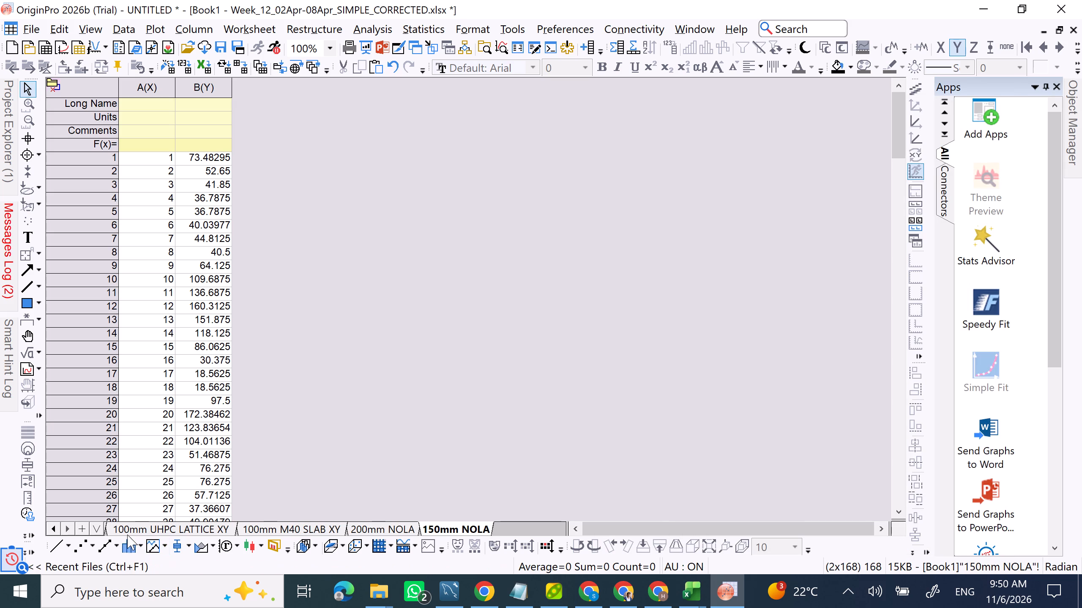
Switch to the 100mm UHPC SLAB XY sheet and paste the copied integration script into a new Script Window.
left_click(44, 527)
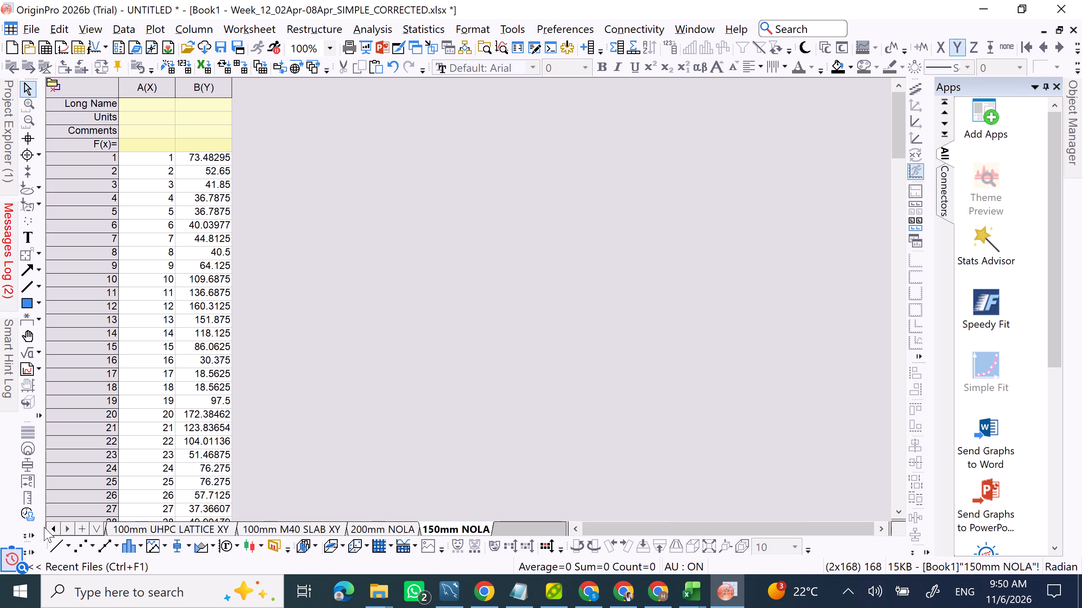
left_click(52, 527)
left_click(181, 525)
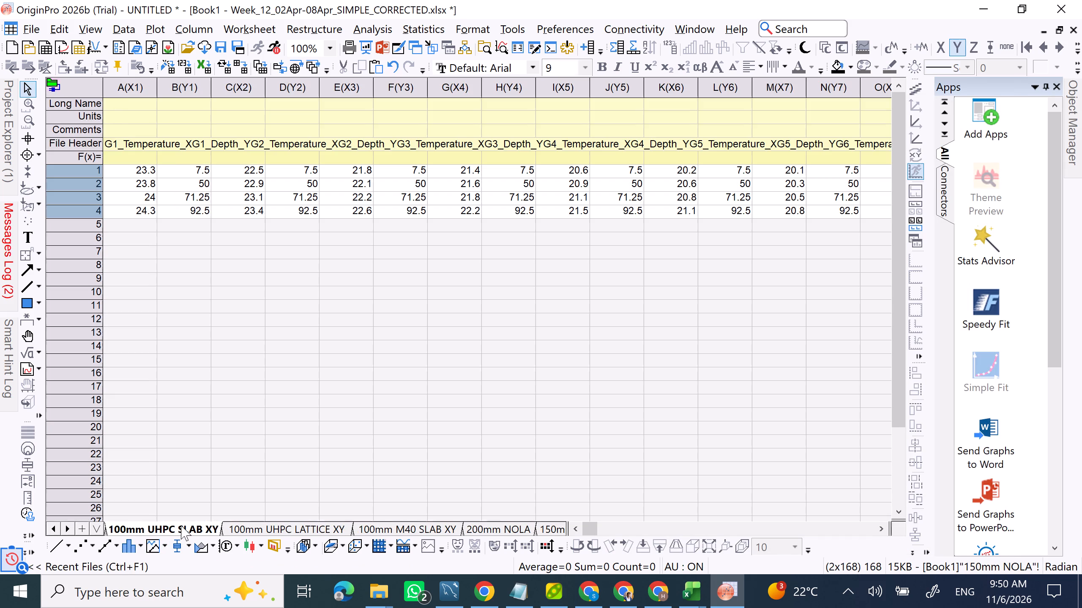
left_click(691, 26)
left_click(762, 473)
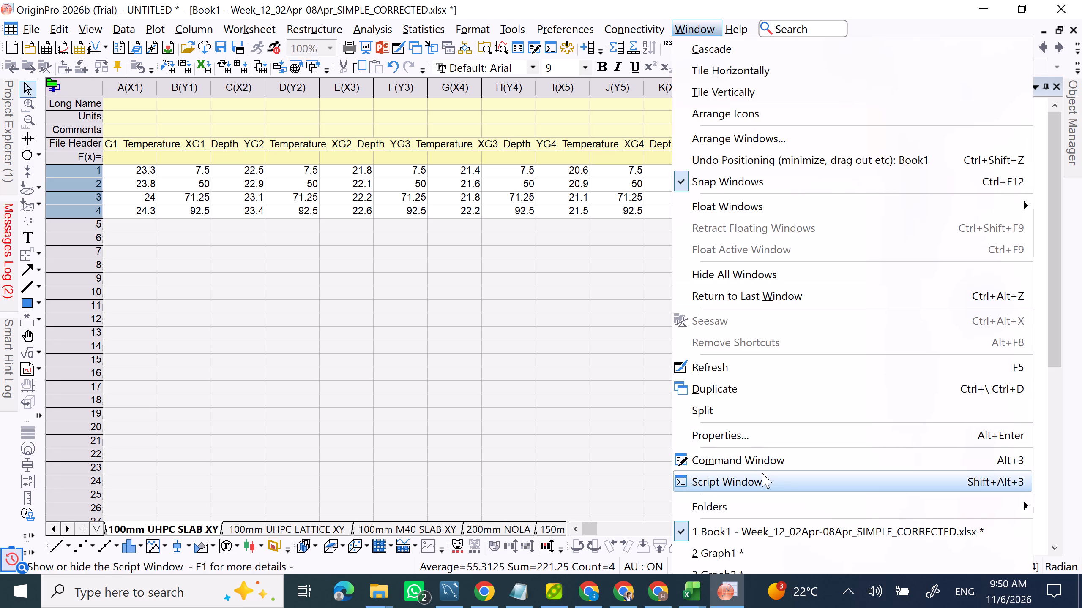
right_click(762, 293)
left_click(818, 399)
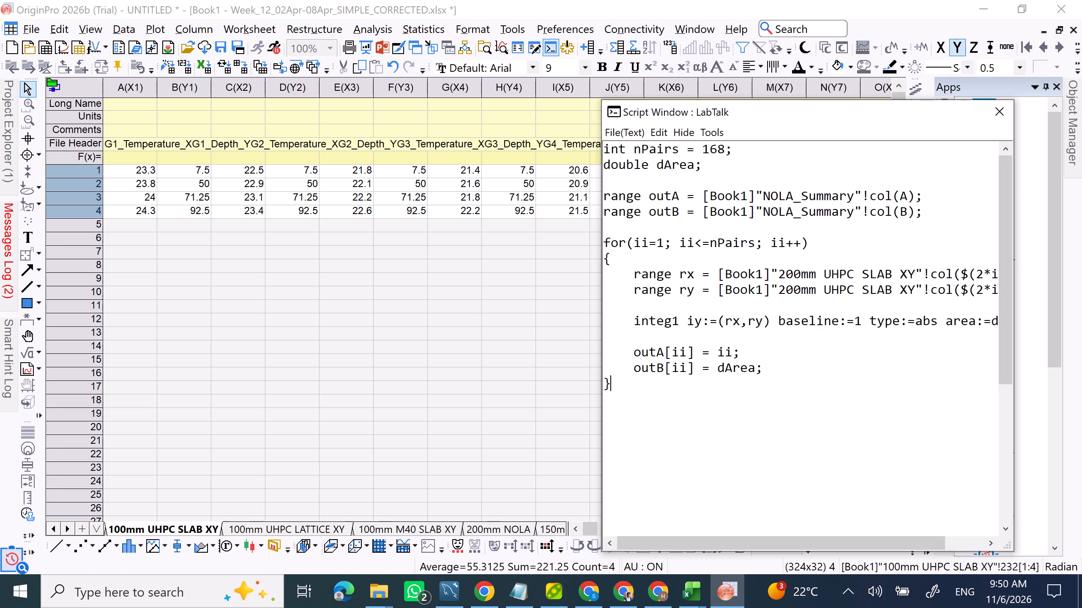
Point the script's rx and ry ranges to the 100mm UHPC SLAB XY sheet, run the whole script and close the Script Window.
left_click(787, 269)
key("BackSpace")
key("1")
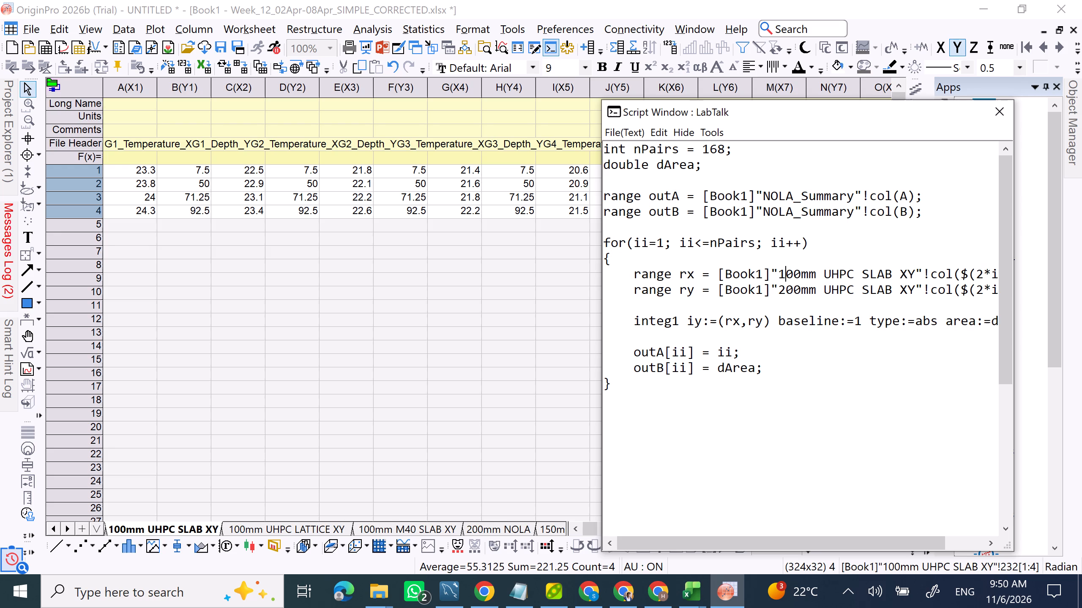
left_click(787, 288)
key("BackSpace")
key("1")
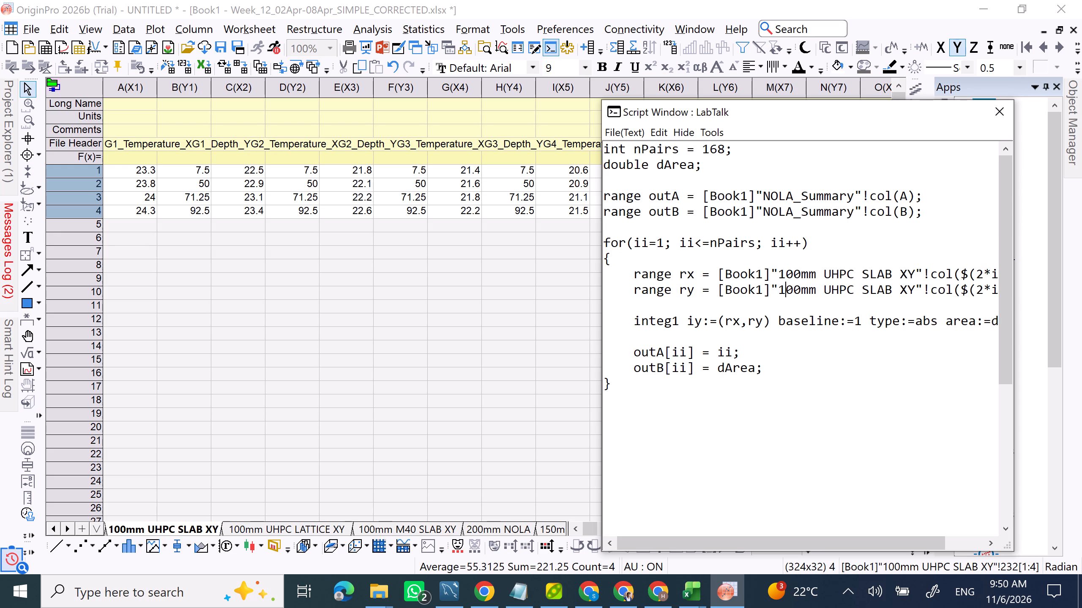
key("ctrl+a")
key("Return")
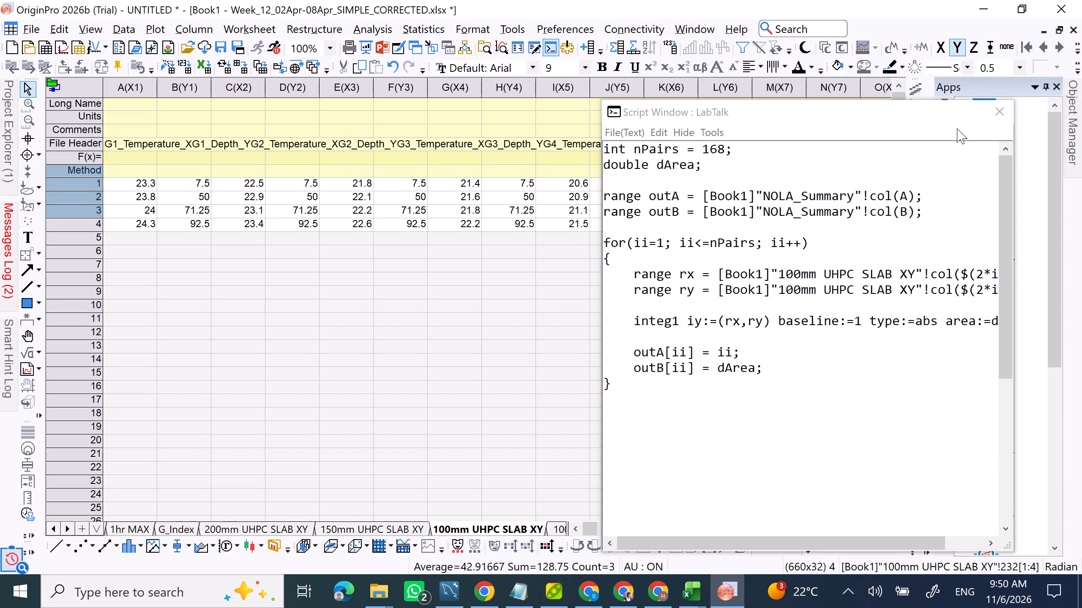
left_click(986, 113)
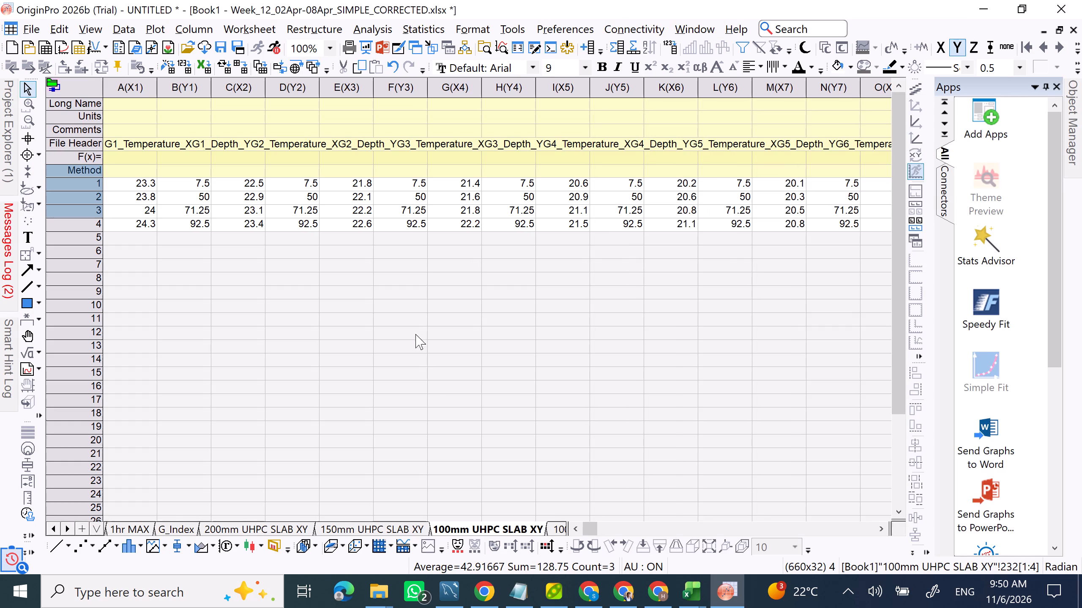
Rename the new NOLA_Summary sheet as 100mm NOLA.
left_click(66, 530)
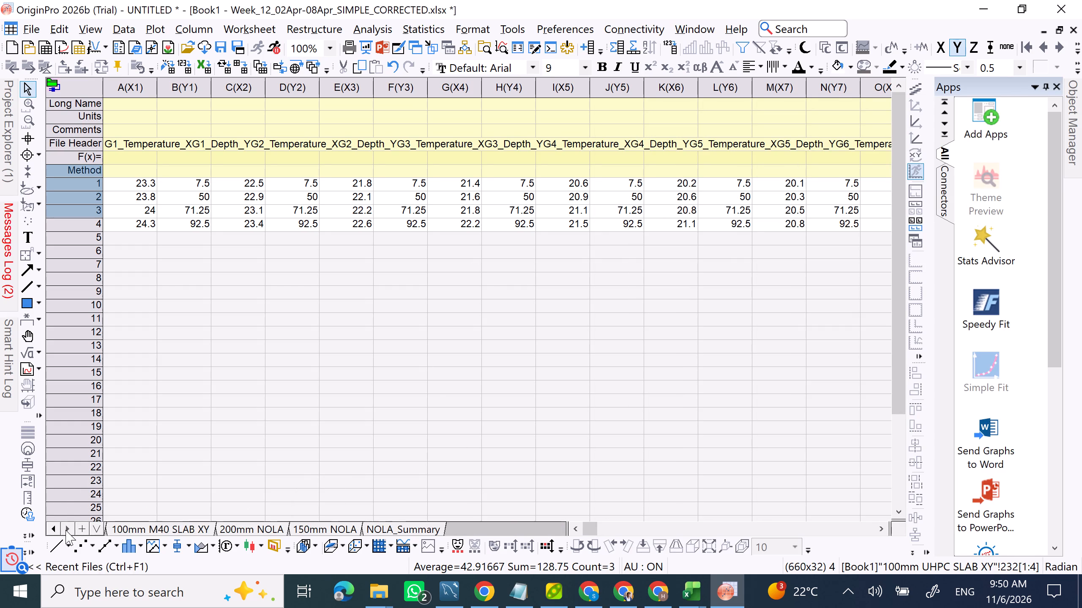
left_click(66, 530)
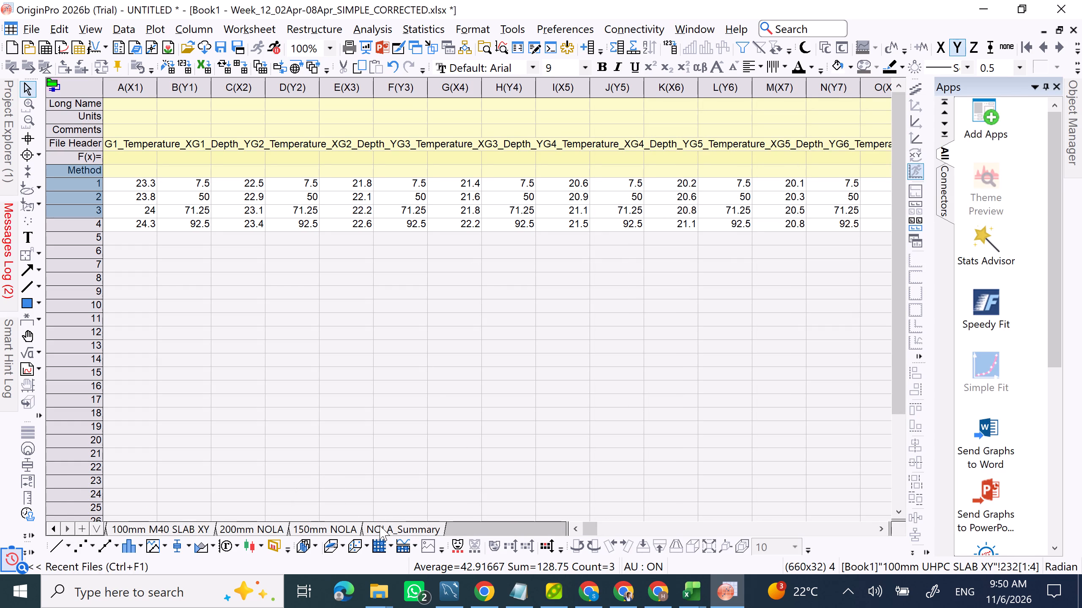
right_click(379, 526)
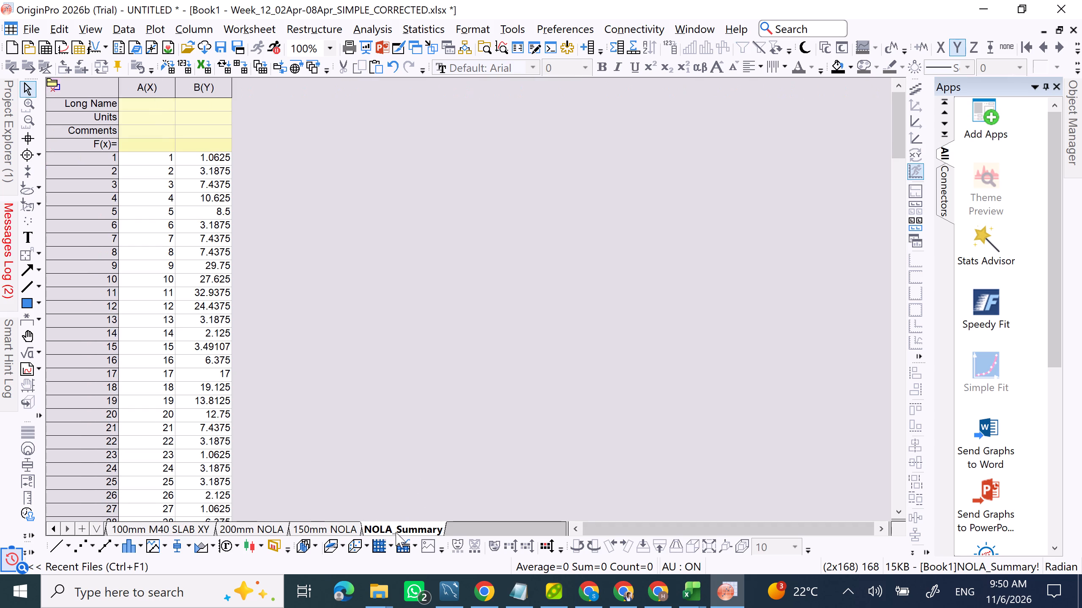
right_click_drag(396, 522, 396, 518)
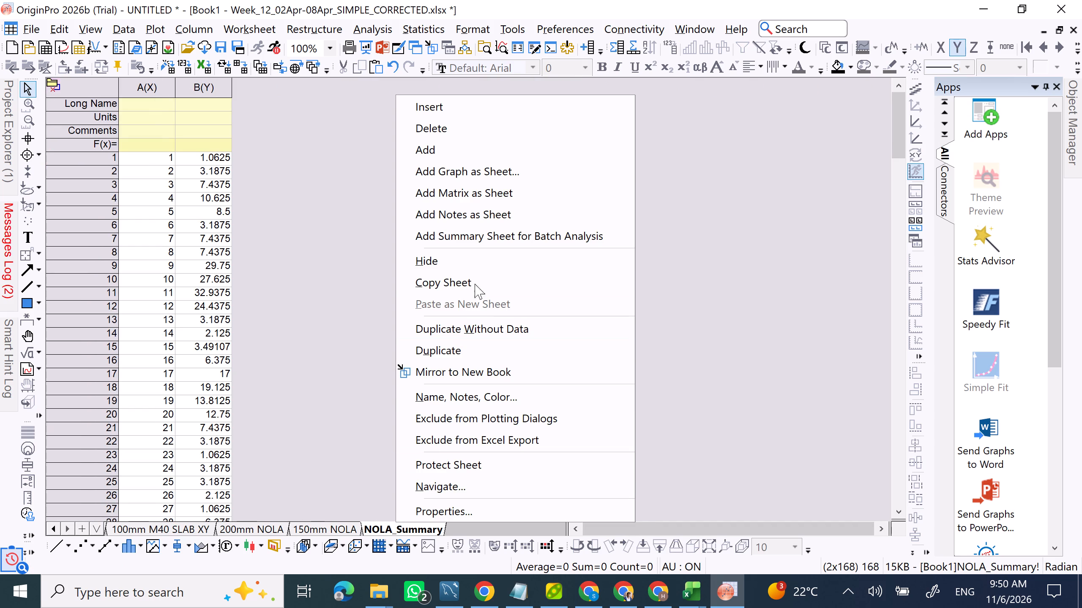
left_click(479, 402)
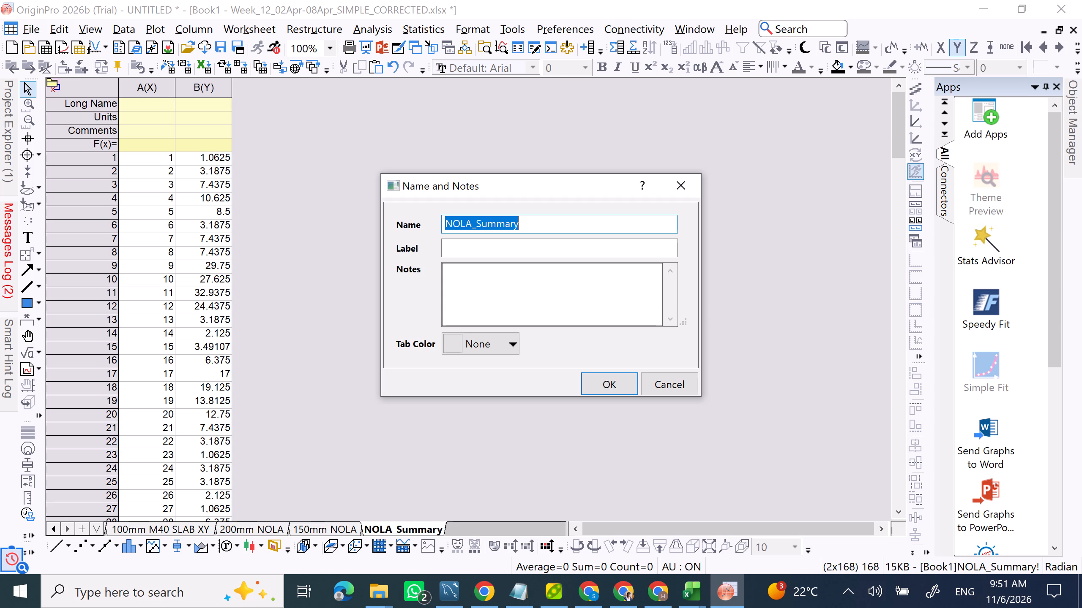
type("100")
type("MM")
key("space")
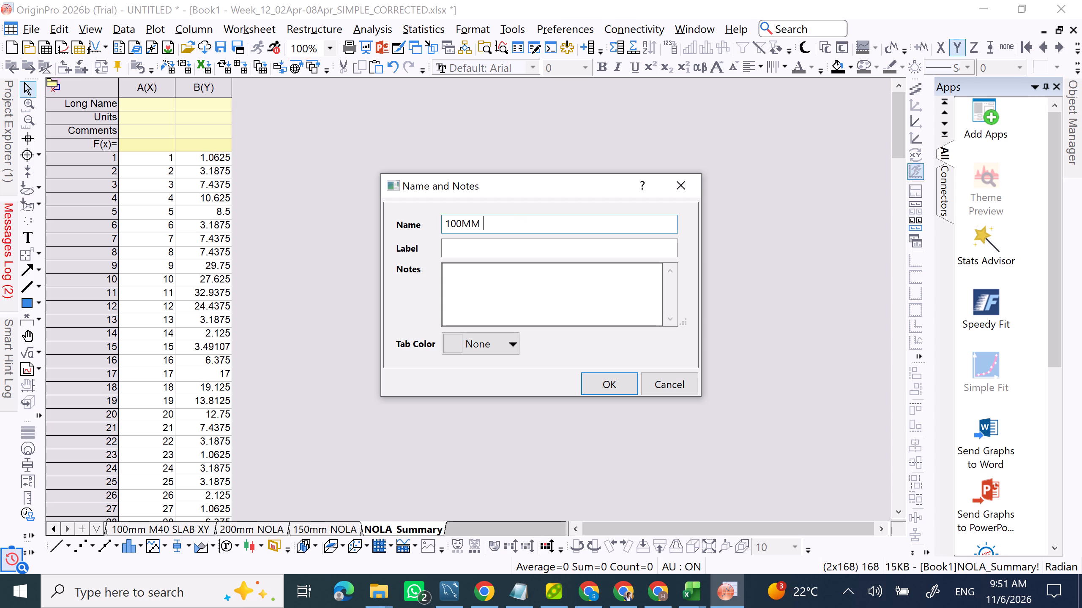
key("BackSpace")
key("BackSpace")
key("BackSpace")
type("mm")
key("space")
type("NOILA")
key("BackSpace")
key("BackSpace")
key("BackSpace")
type("LA")
key("Return")
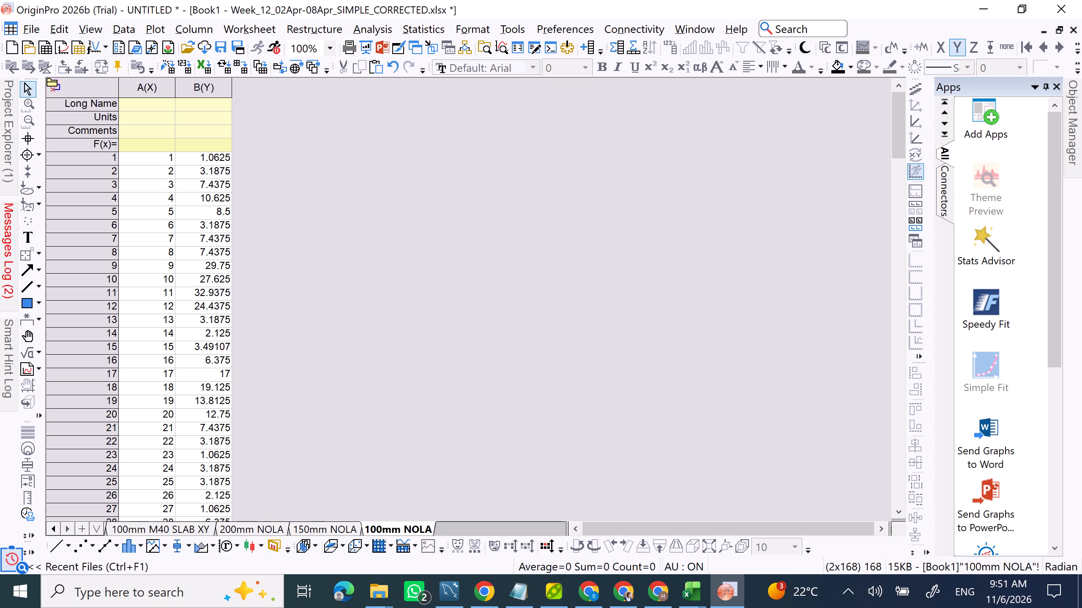
Switch to the 100mm UHPC LATTICE XY sheet and paste the copied integration script into a new Script Window.
left_click(51, 532)
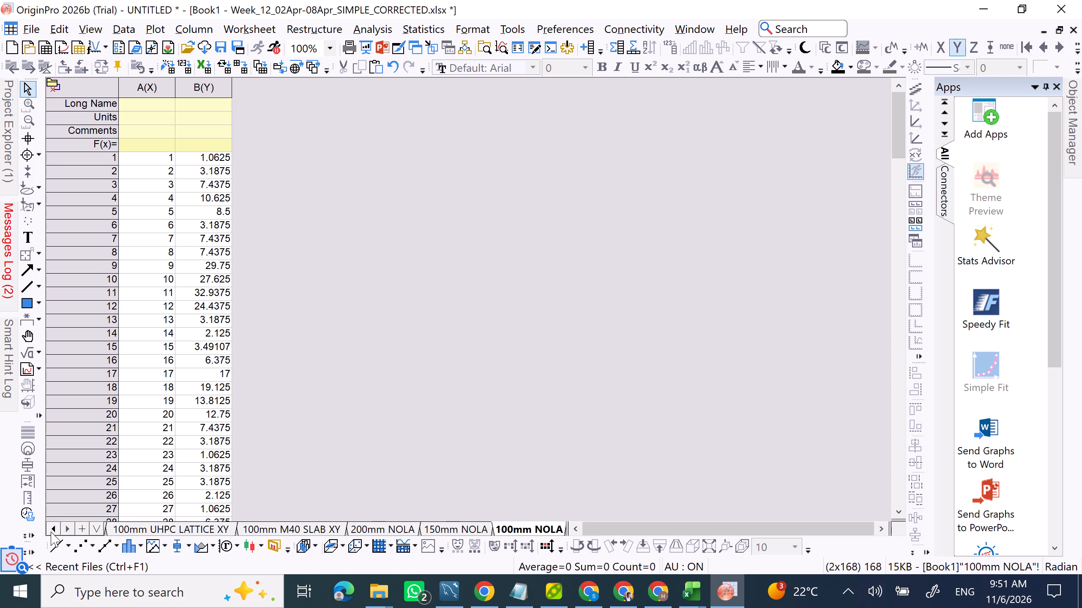
left_click(156, 531)
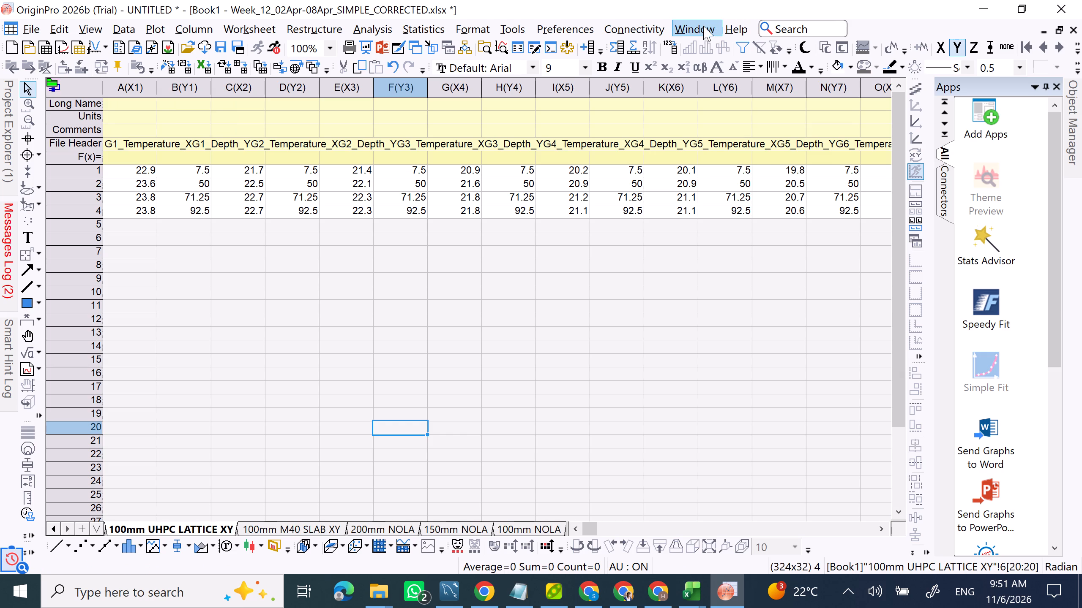
left_click(703, 26)
left_click(789, 484)
right_click(709, 288)
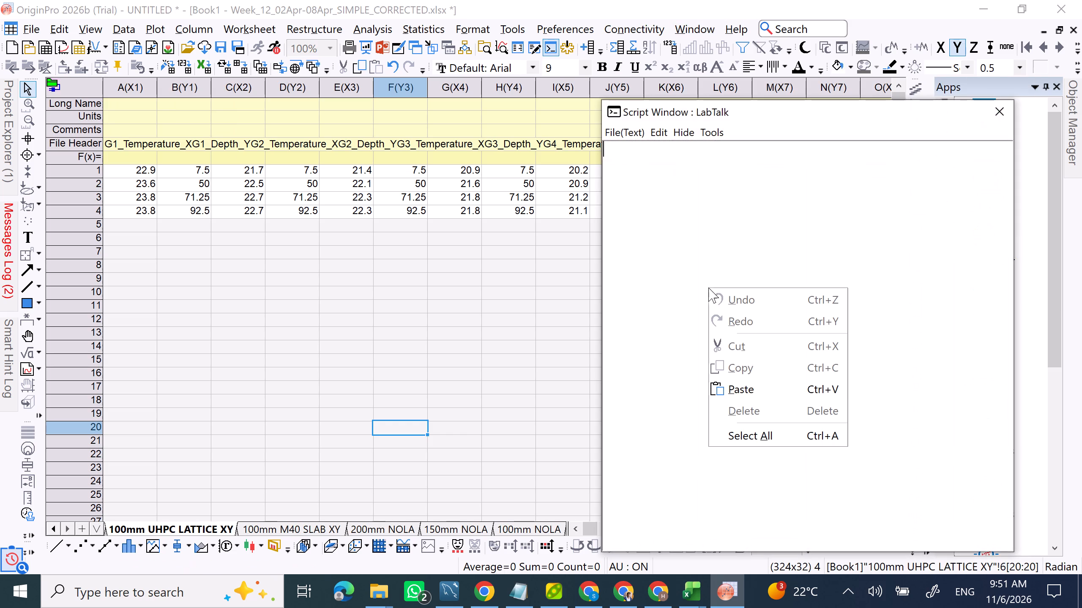
left_click(752, 383)
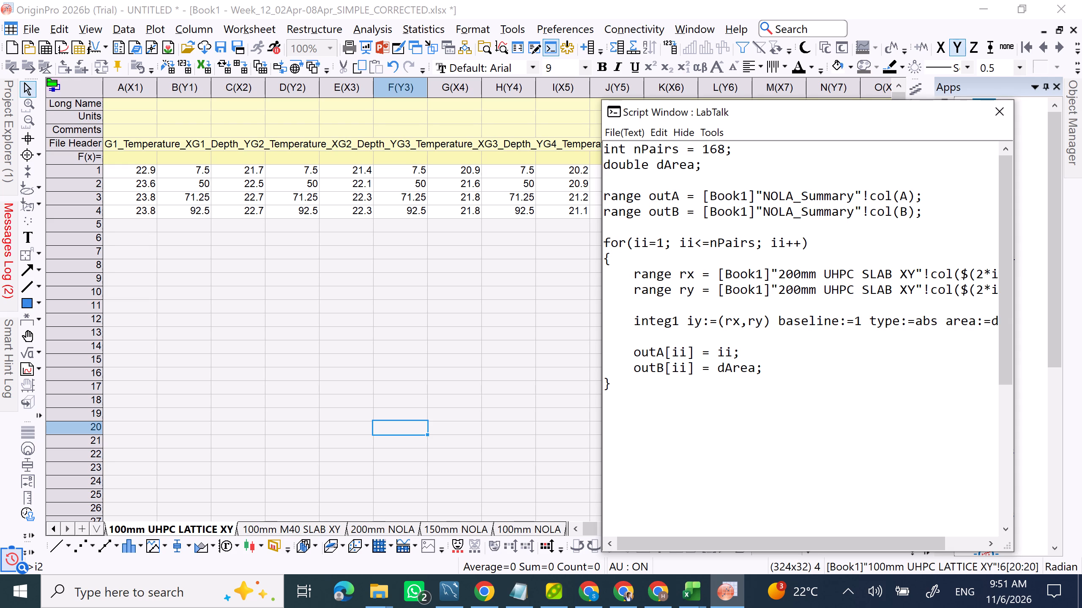
Point the script's rx and ry ranges to the 100mm UHPC LATTICE XY sheet, run the whole script and close the Script Window.
left_click(787, 271)
key("BackSpace")
key("1")
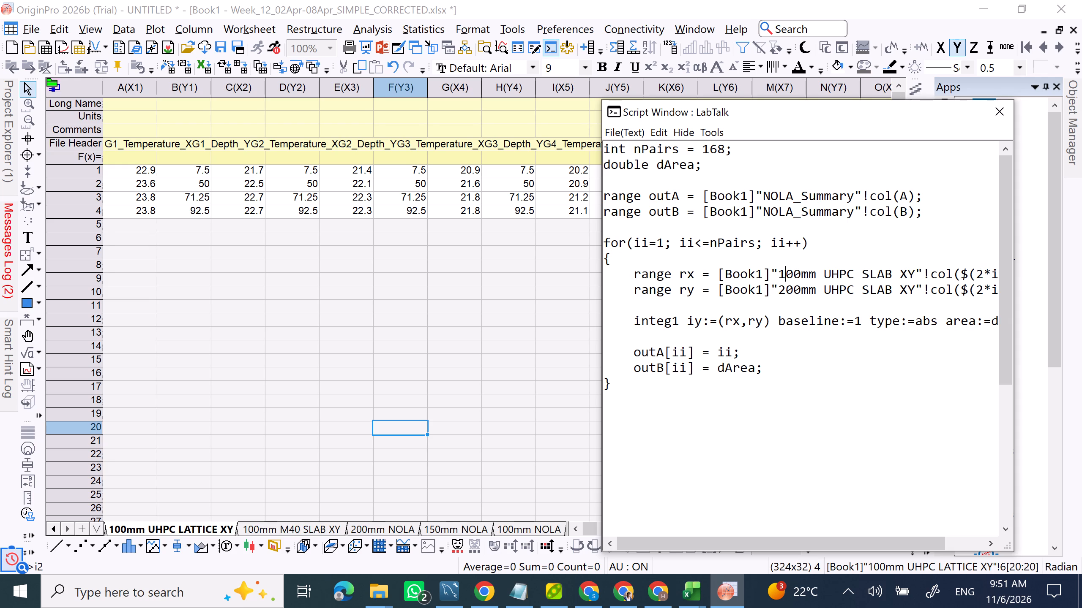
left_click(787, 290)
key("BackSpace")
key("1")
left_click(891, 272)
key("BackSpace")
key("BackSpace")
key("BackSpace")
key("BackSpace")
type("LASTTICE")
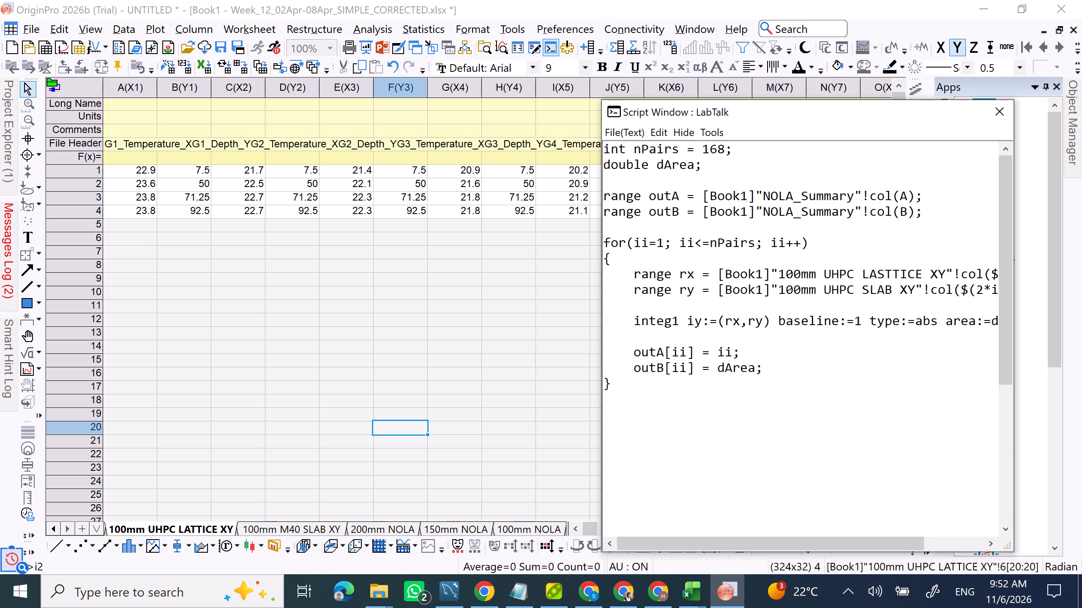
left_click(887, 269)
key("BackSpace")
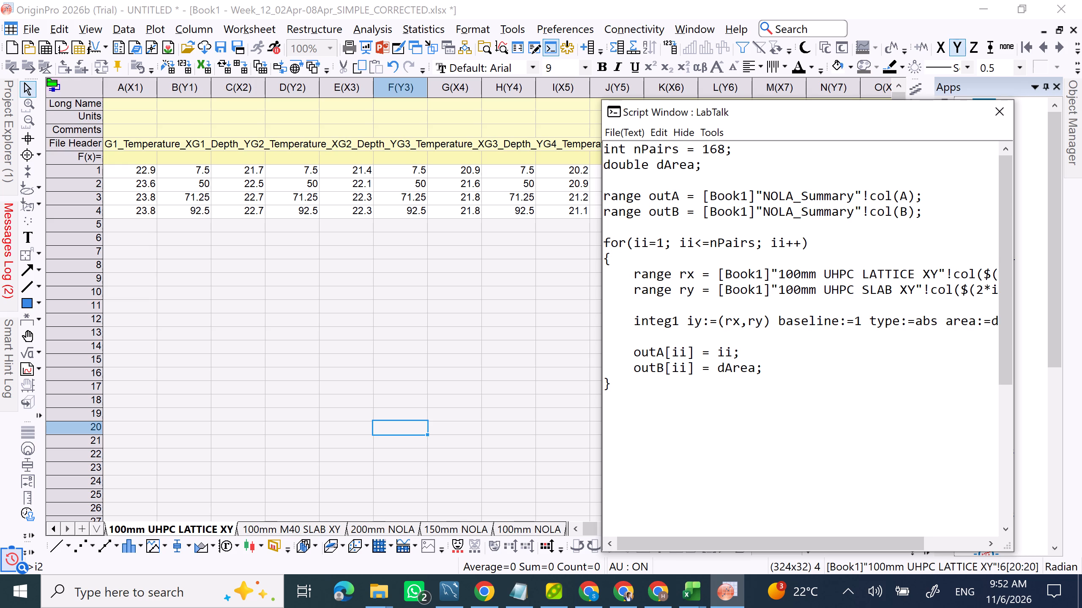
left_click(896, 293)
key("BackSpace")
key("BackSpace")
key("BackSpace")
key("BackSpace")
type("LATTICE")
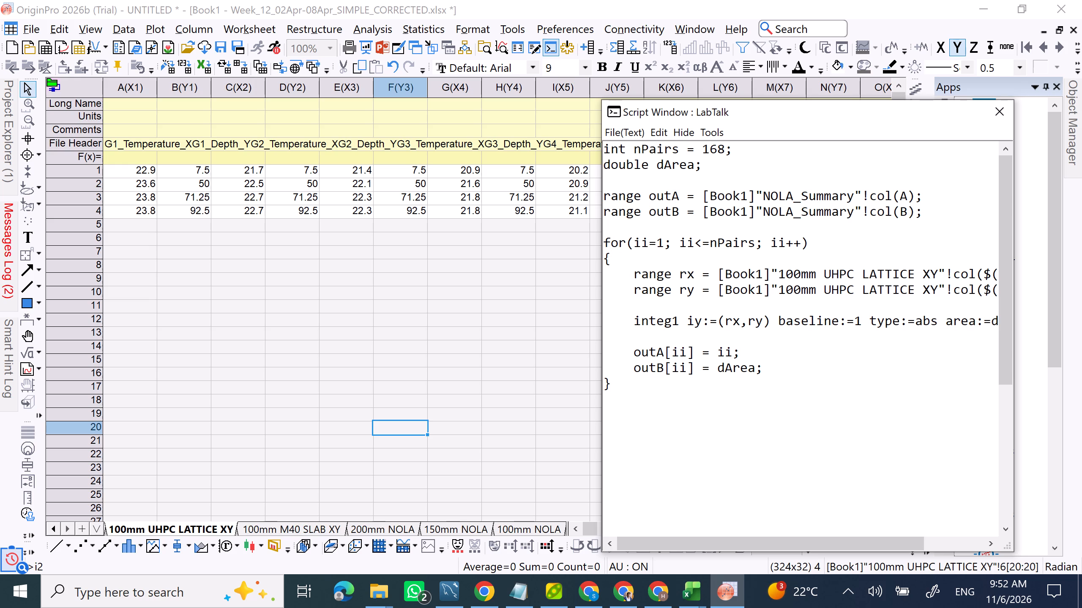
key("ctrl+a")
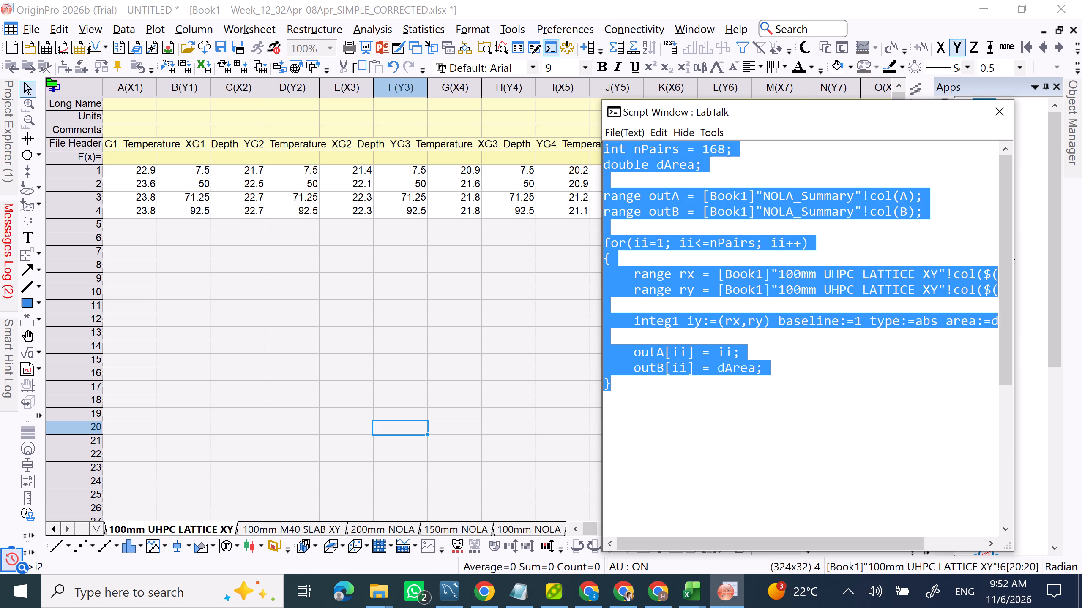
key("Return")
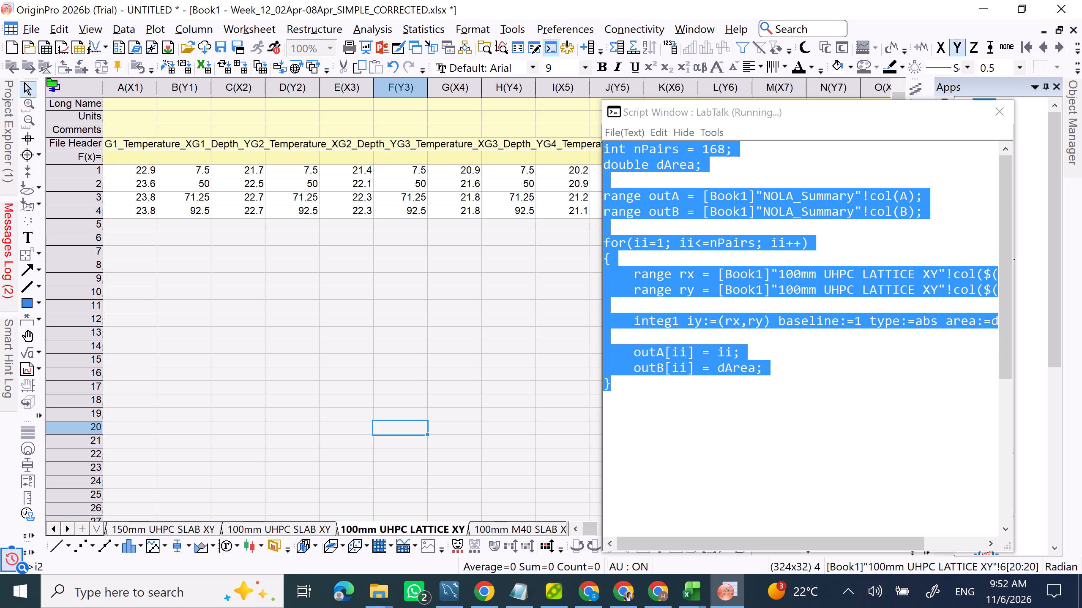
left_click(1000, 113)
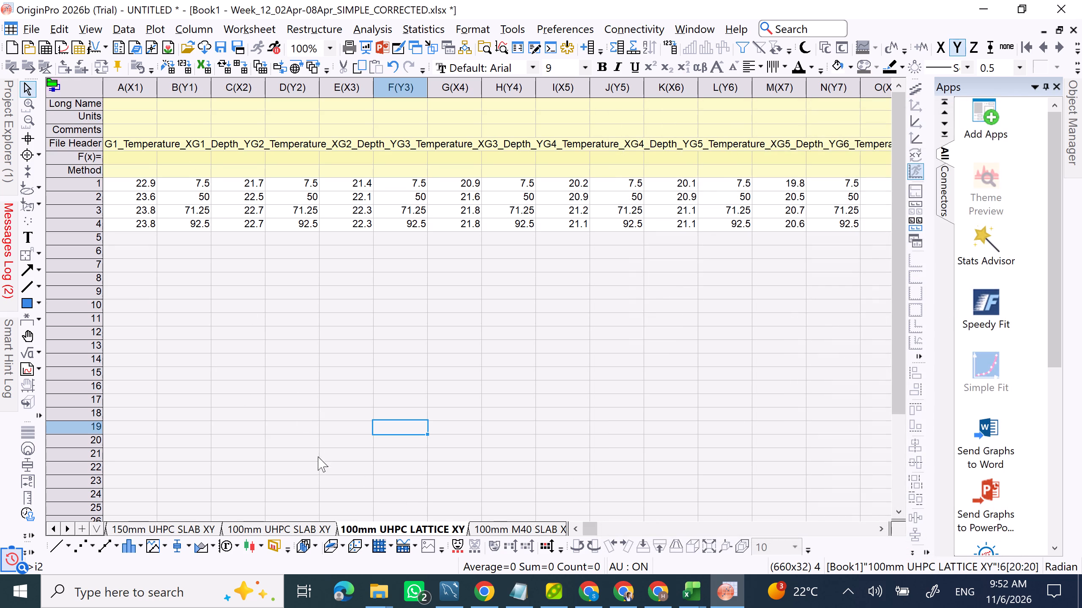
Rename the new NOLA_Summary sheet as 100mm(L) NOLA.
left_click(68, 533)
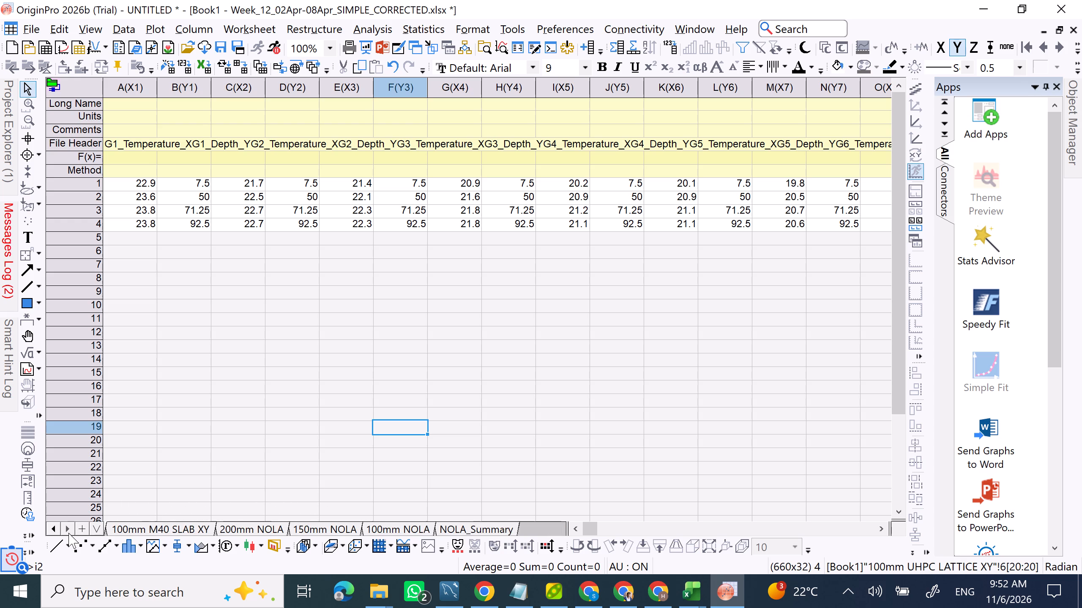
right_click(485, 528)
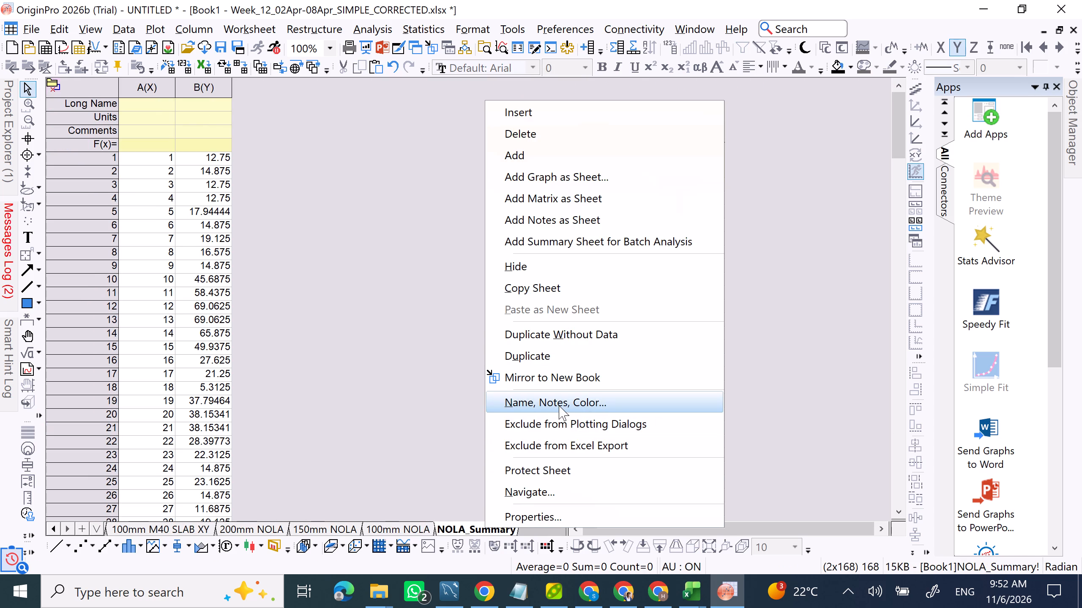
left_click(559, 405)
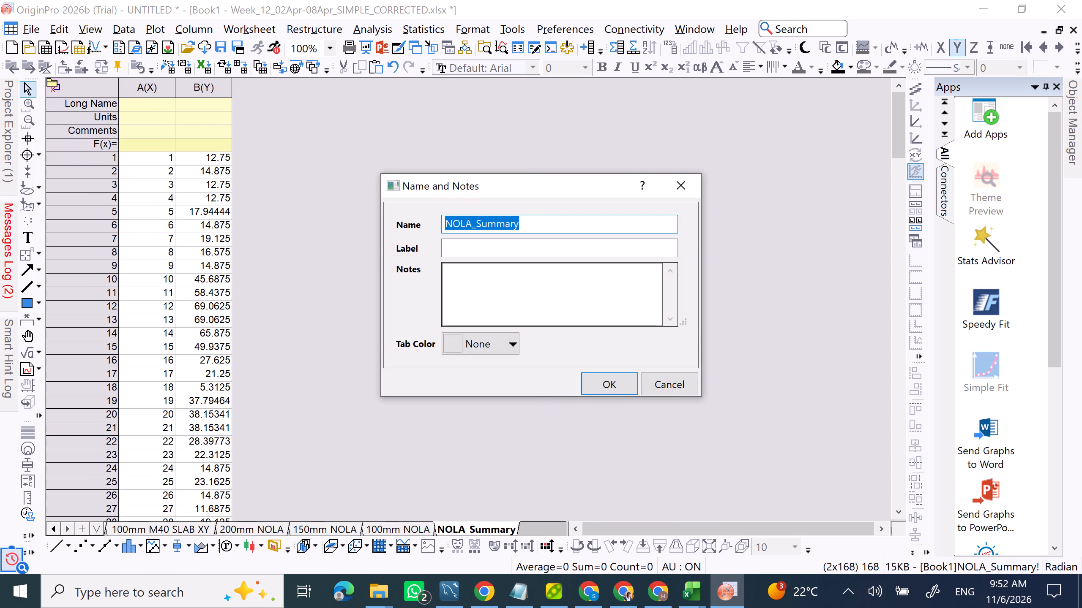
type("100")
type("MM")
key("BackSpace")
key("BackSpace")
type("mm")
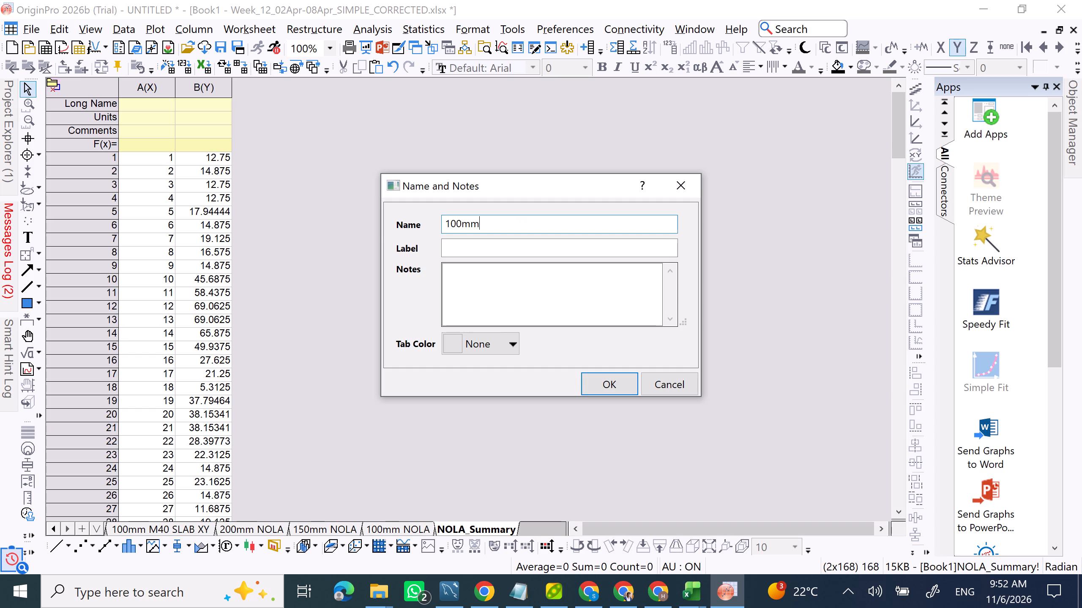
key("space")
type("NOLA")
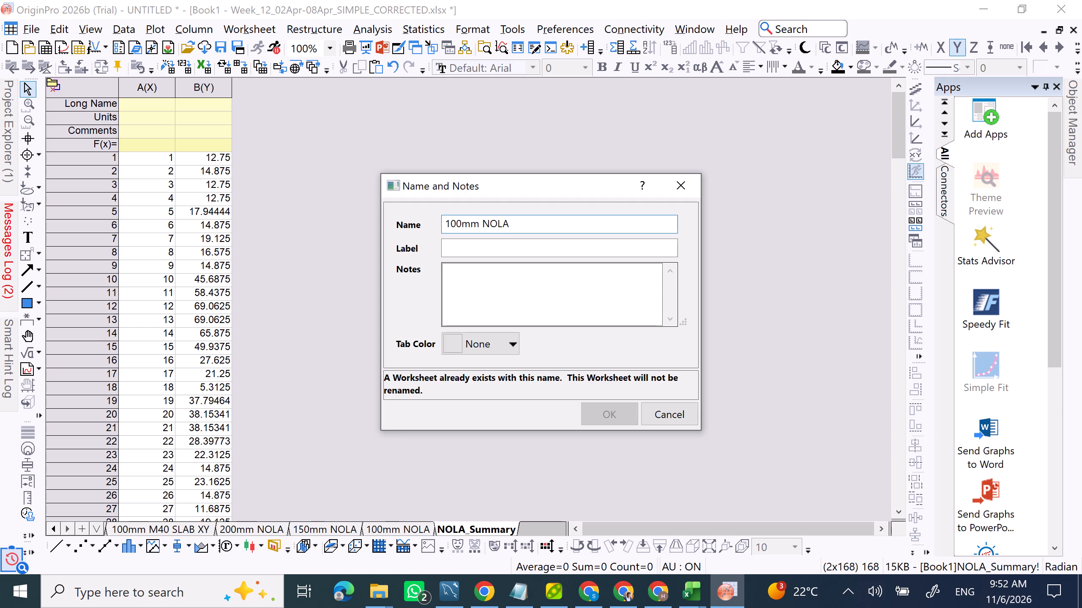
left_click(478, 218)
key("shift+parenleft")
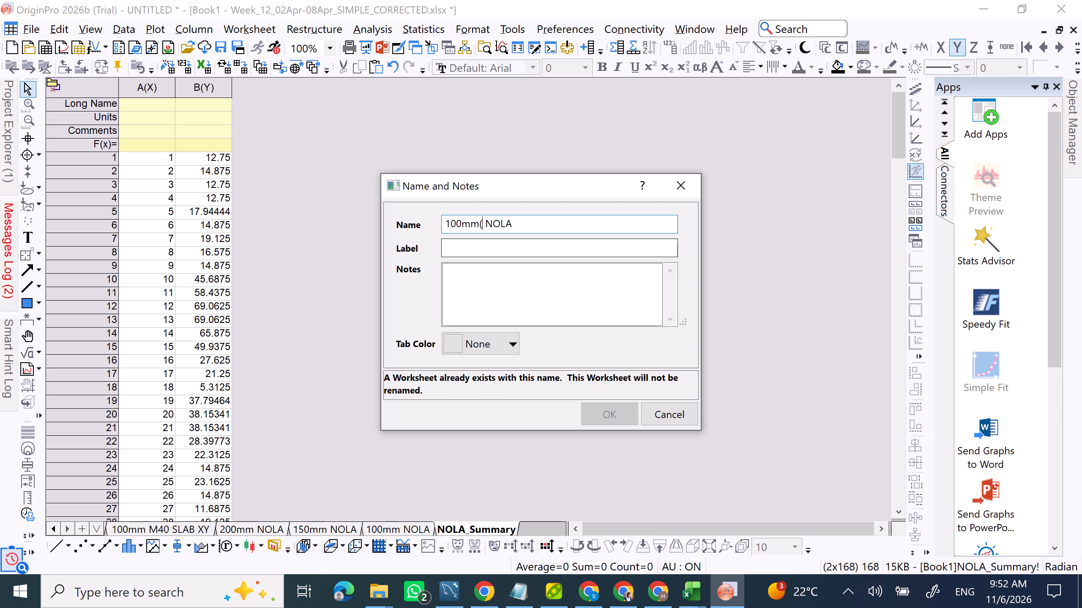
type("L)")
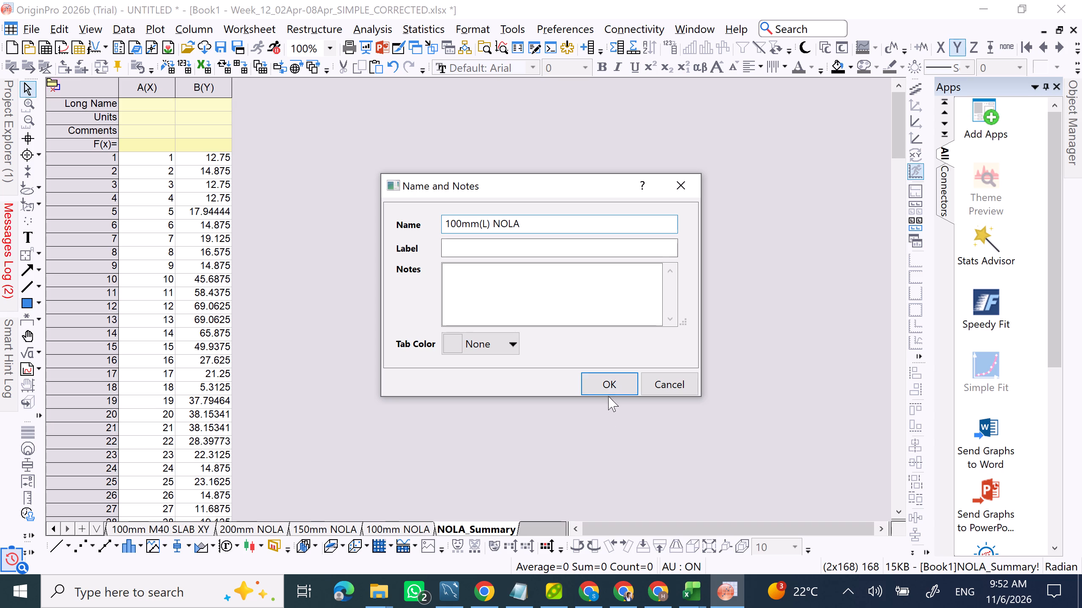
left_click(608, 381)
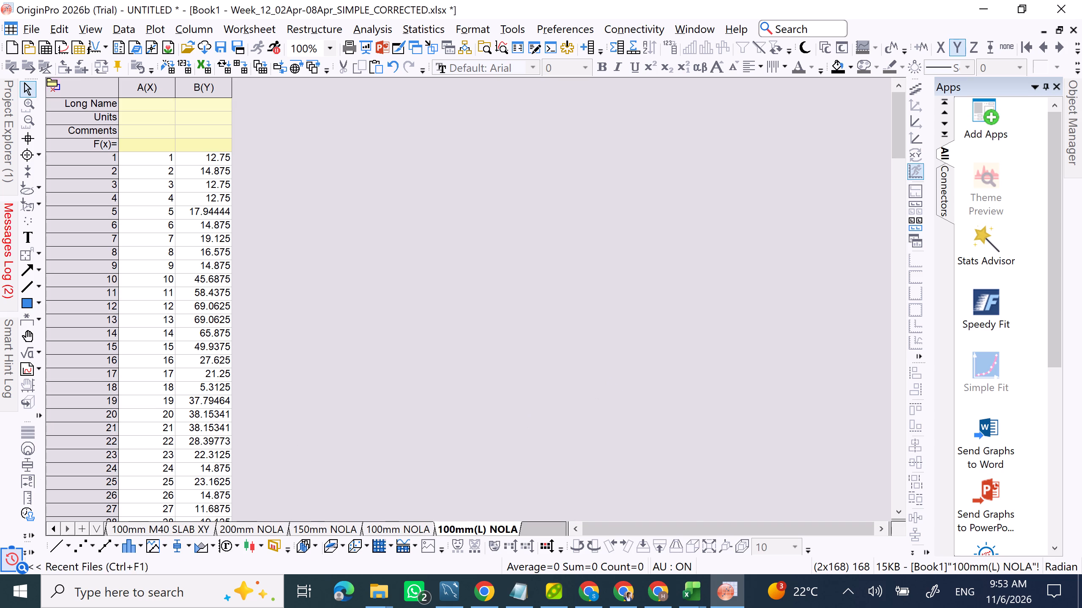
Switch to the 100mm M40 SLAB XY sheet and paste the copied integration script into a new Script Window.
left_click(56, 527)
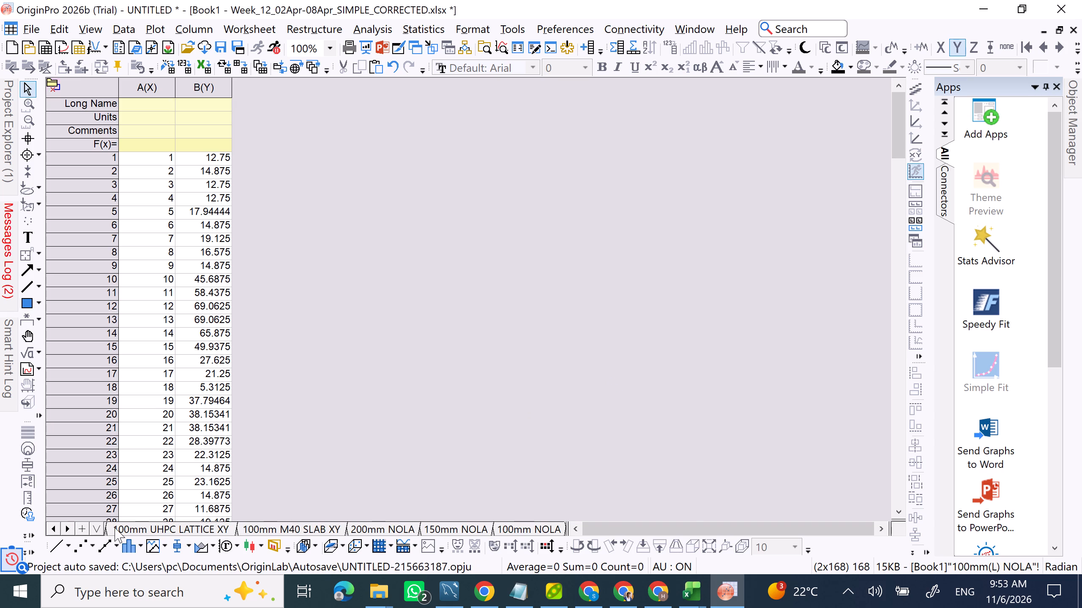
left_click(258, 528)
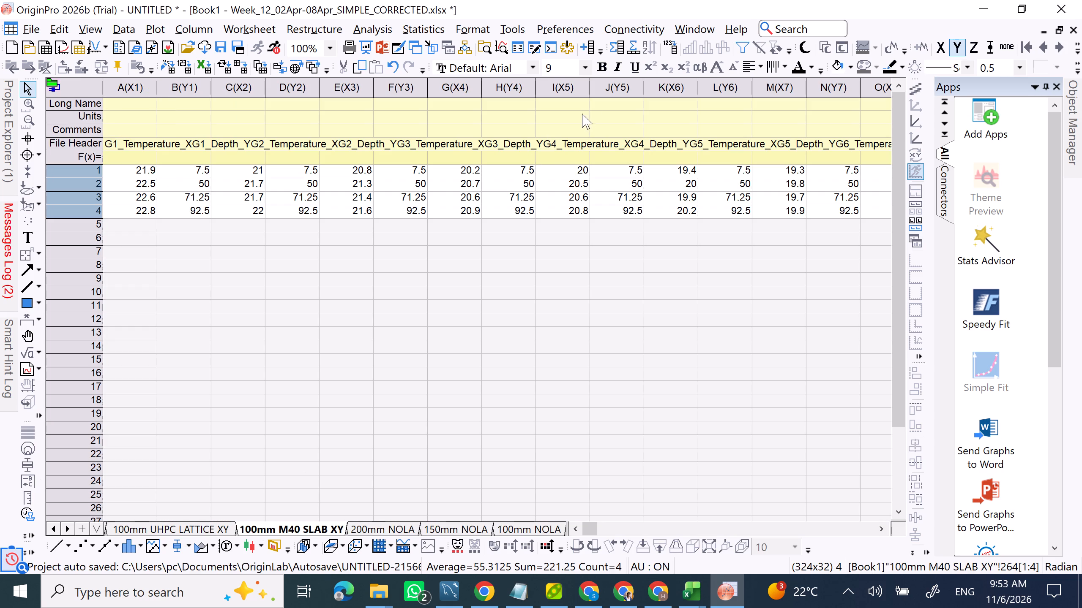
left_click(709, 35)
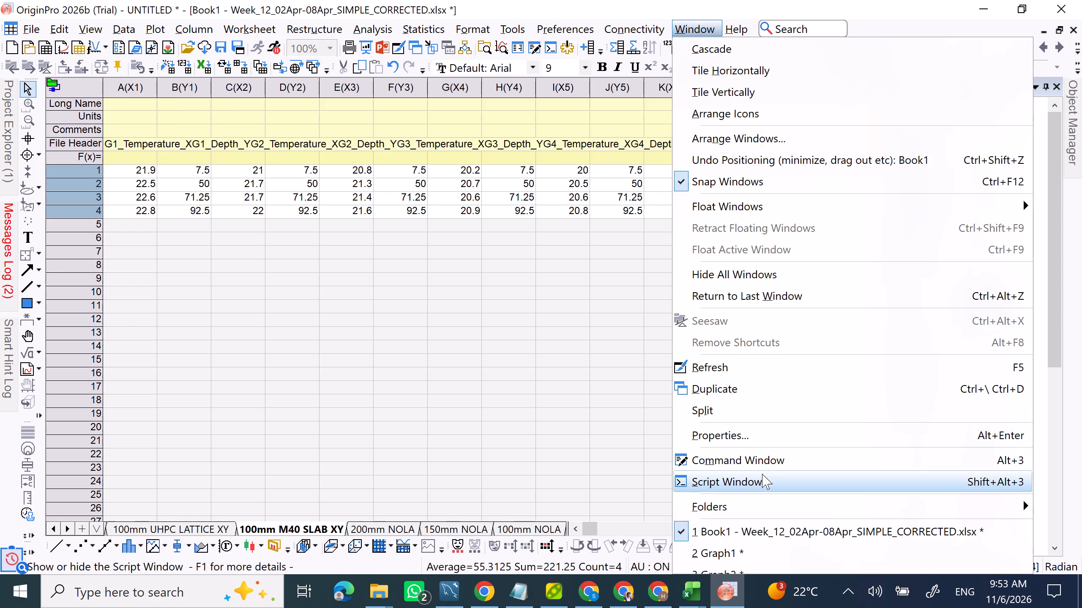
left_click(762, 474)
right_click(811, 307)
left_click(836, 410)
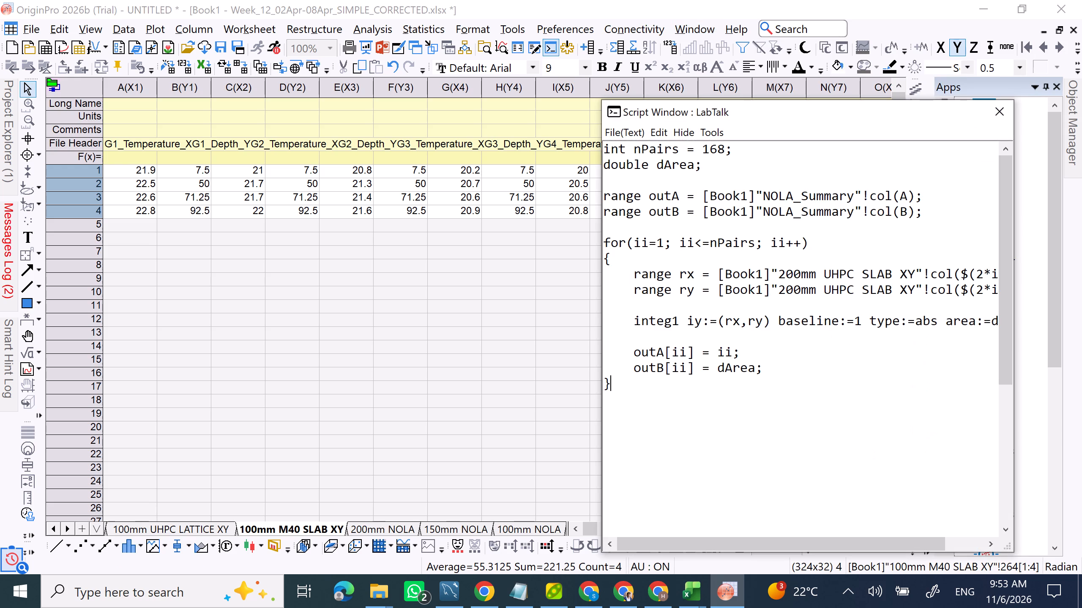
Change the sheet name in the script's rx and ry ranges to 100mm M40 SLAB XY.
left_click(789, 270)
key("1")
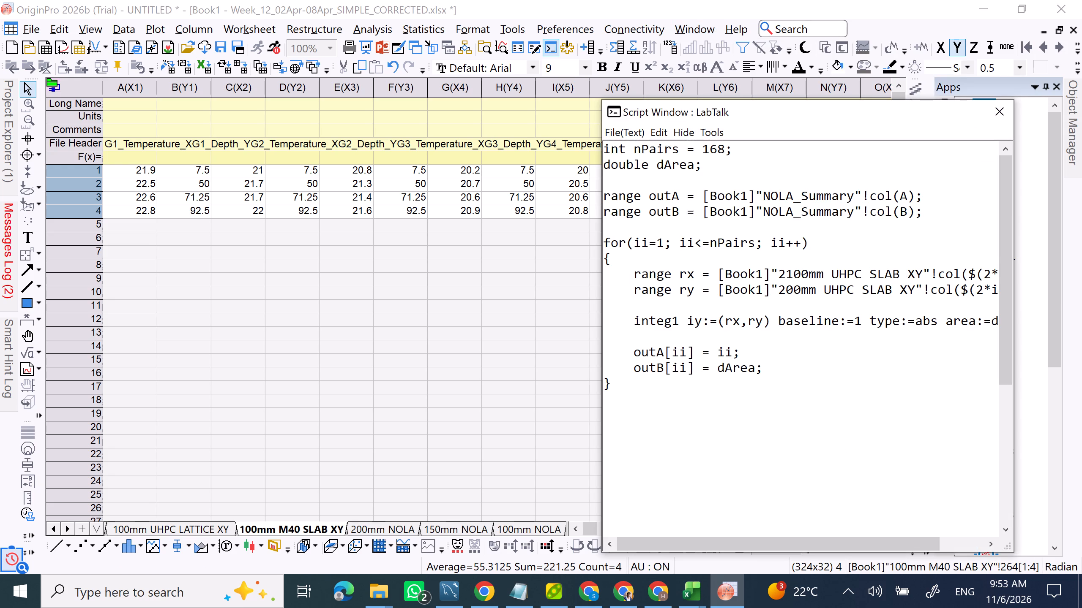
left_click(788, 271)
key("BackSpace")
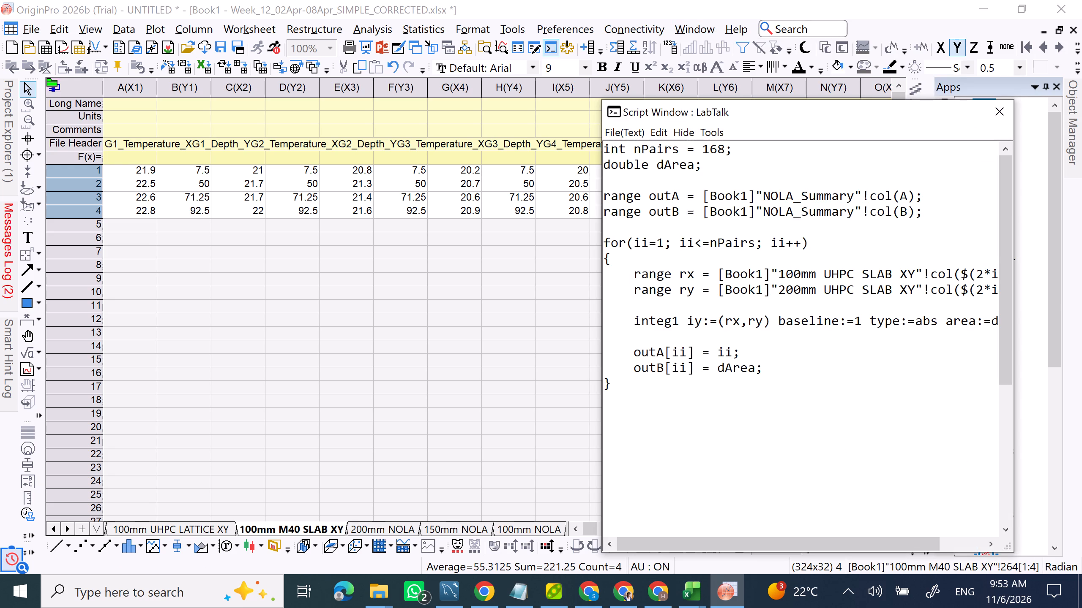
left_click(783, 292)
key("BackSpace")
key("1")
left_click(855, 271)
key("BackSpace")
key("BackSpace")
key("BackSpace")
key("BackSpace")
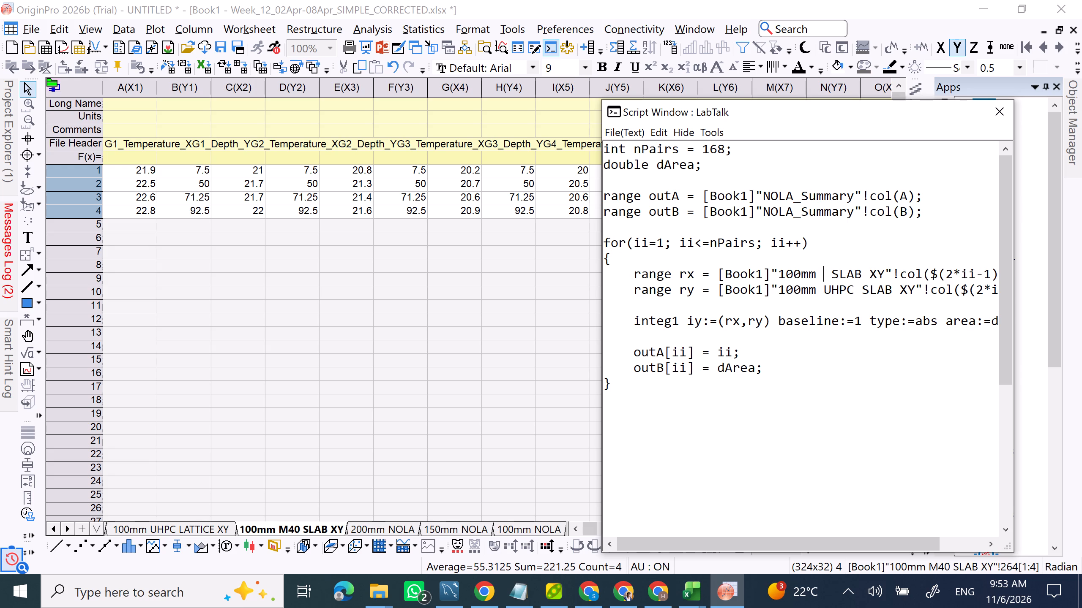
type("M40")
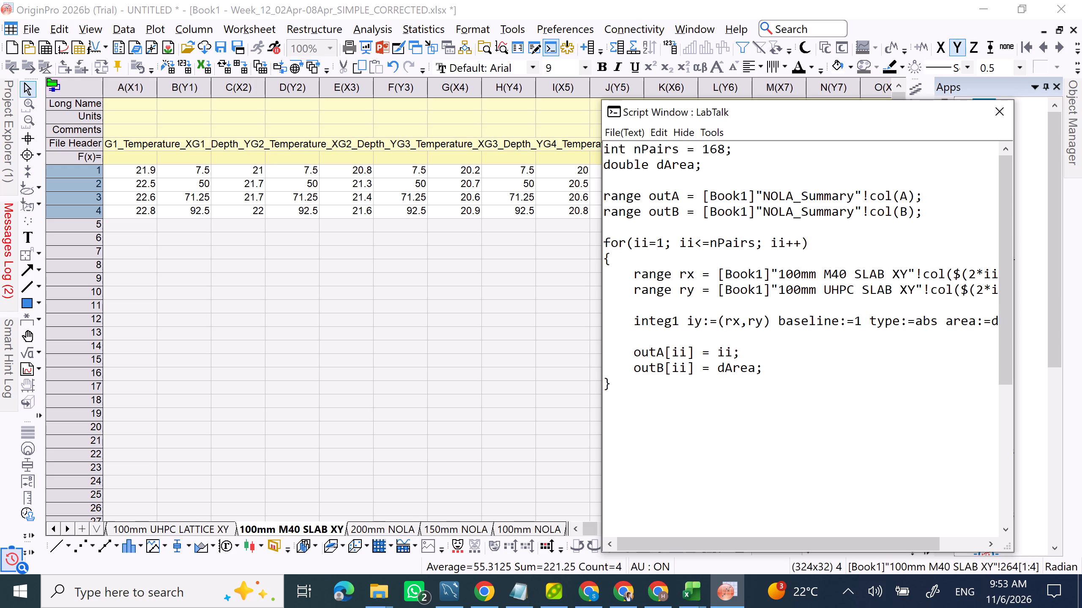
left_click(853, 291)
key("BackSpace")
key("BackSpace")
key("BackSpace")
key("BackSpace")
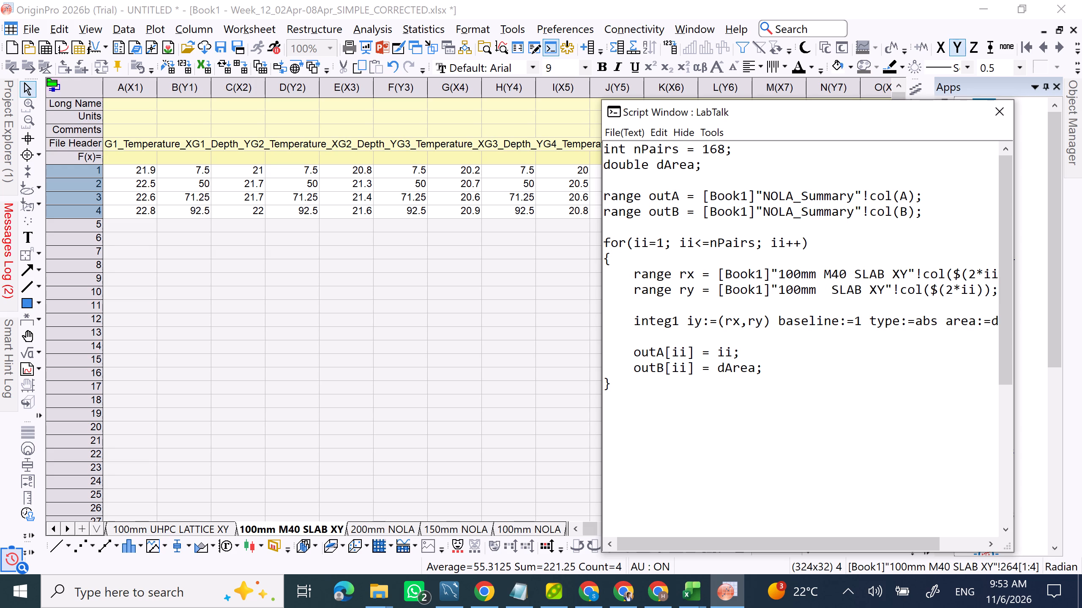
type("M40")
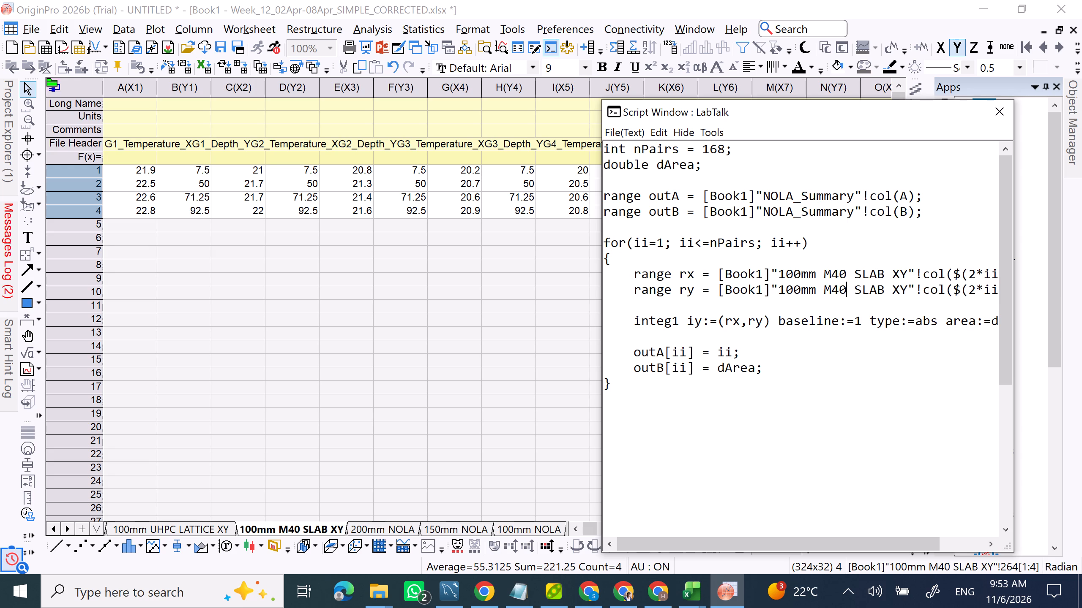
Run the whole integration script for the 100mm M40 SLAB XY sheet and close the Script Window.
key("ctrl+a")
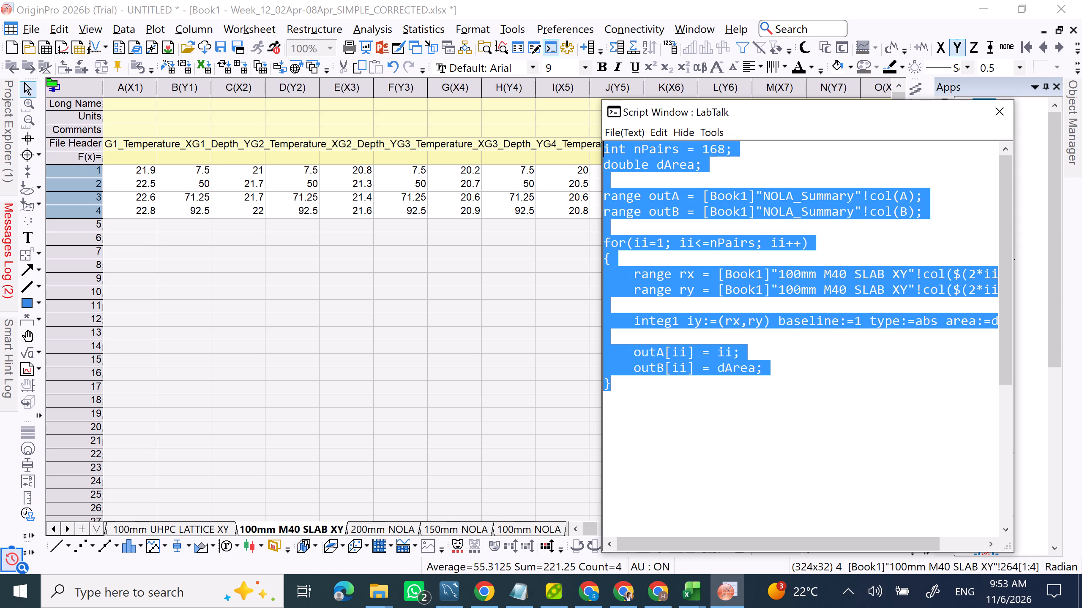
key("Return")
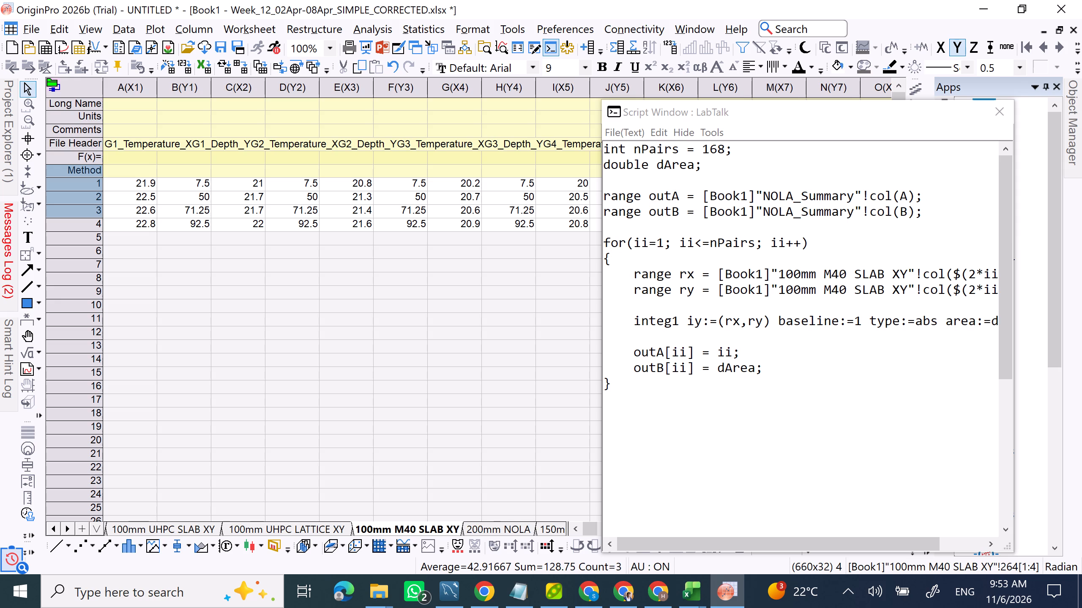
left_click_drag(798, 112, 637, 100)
left_click(838, 109)
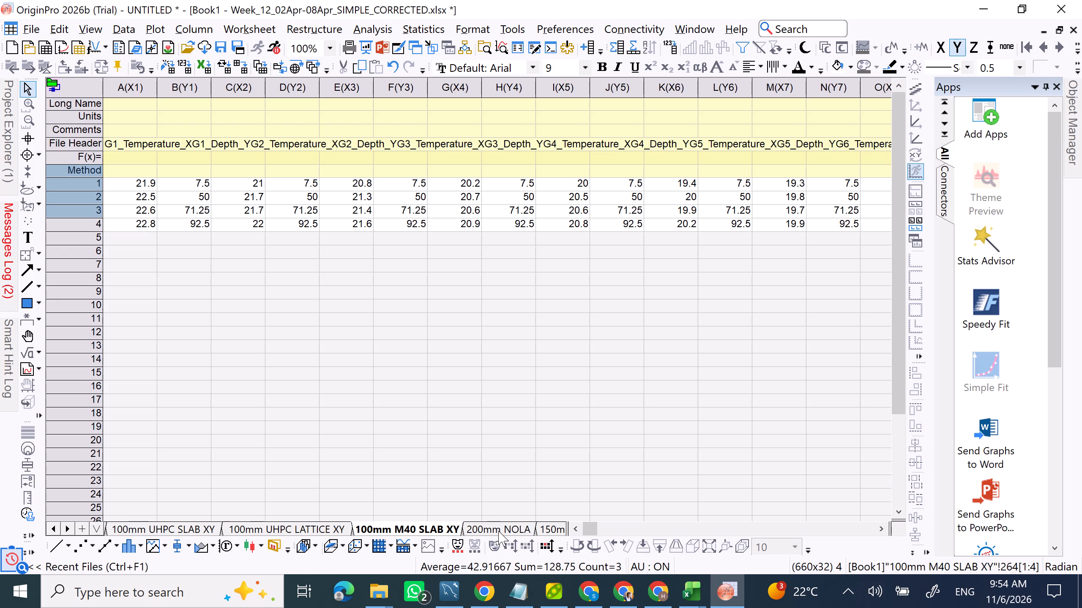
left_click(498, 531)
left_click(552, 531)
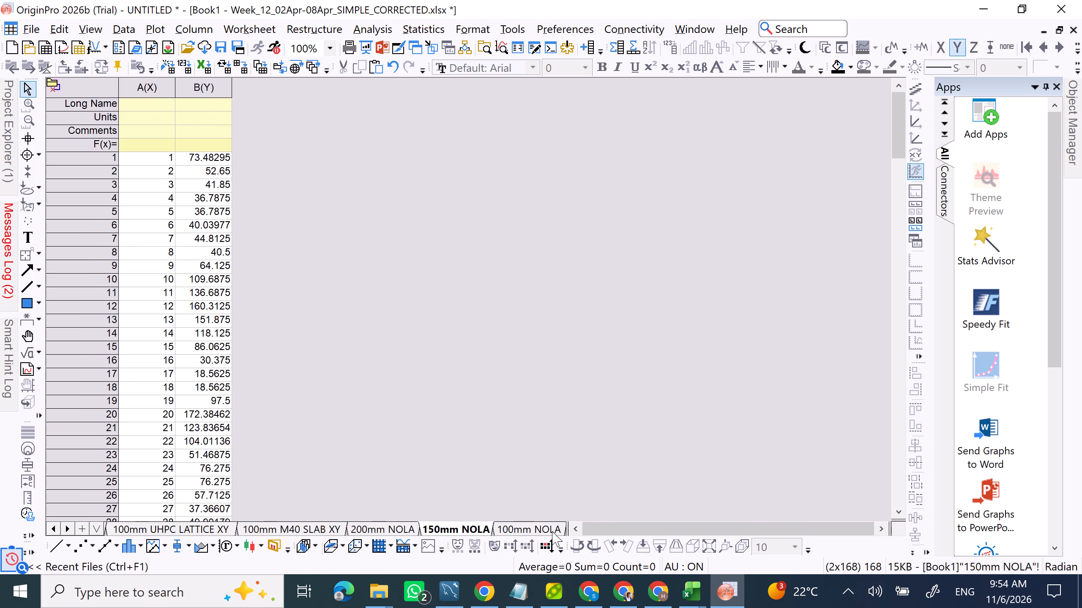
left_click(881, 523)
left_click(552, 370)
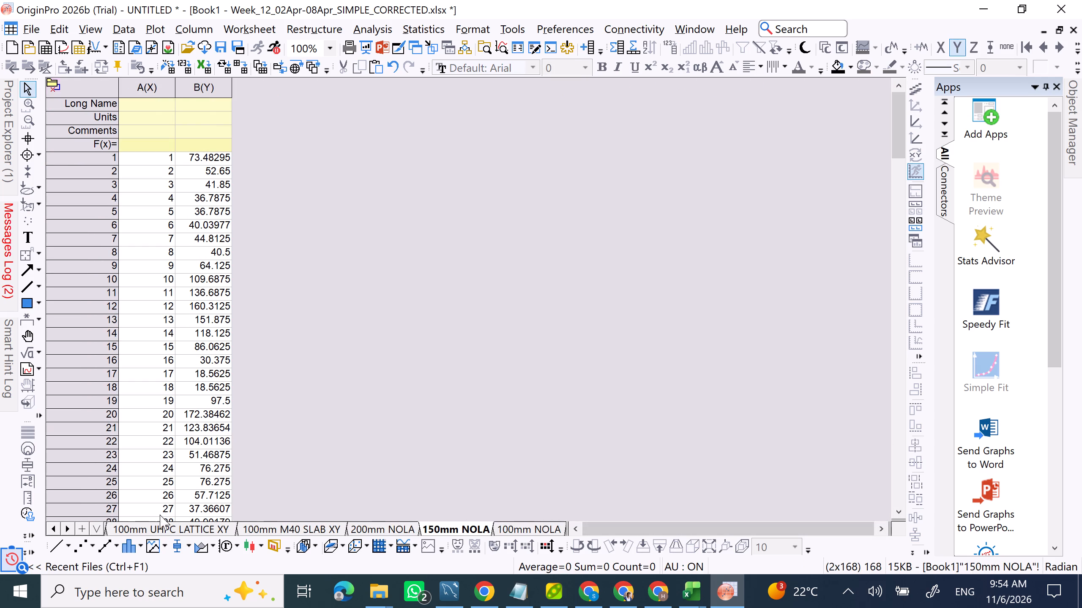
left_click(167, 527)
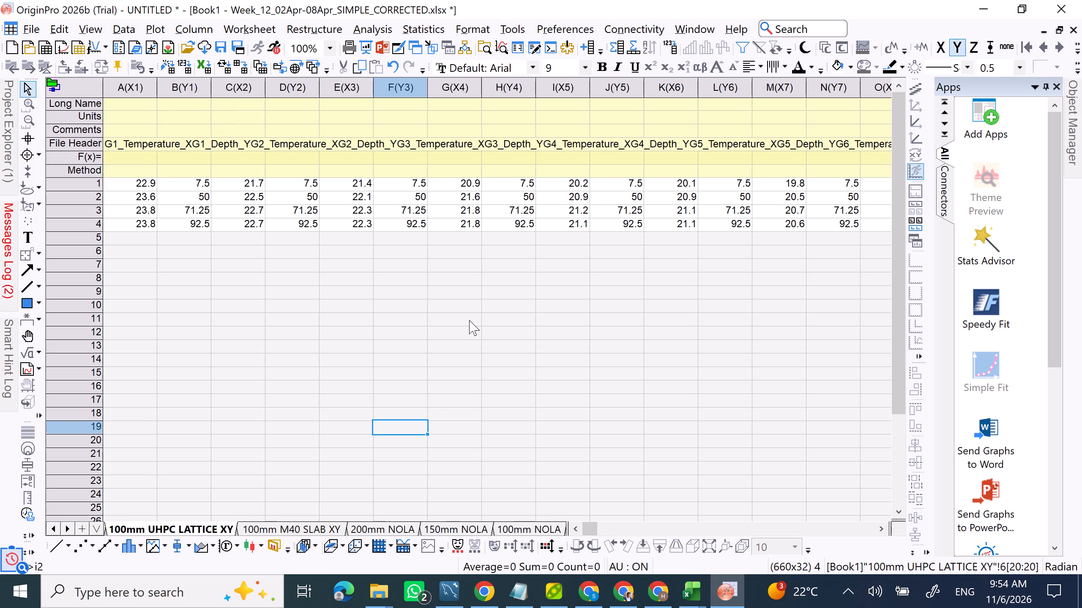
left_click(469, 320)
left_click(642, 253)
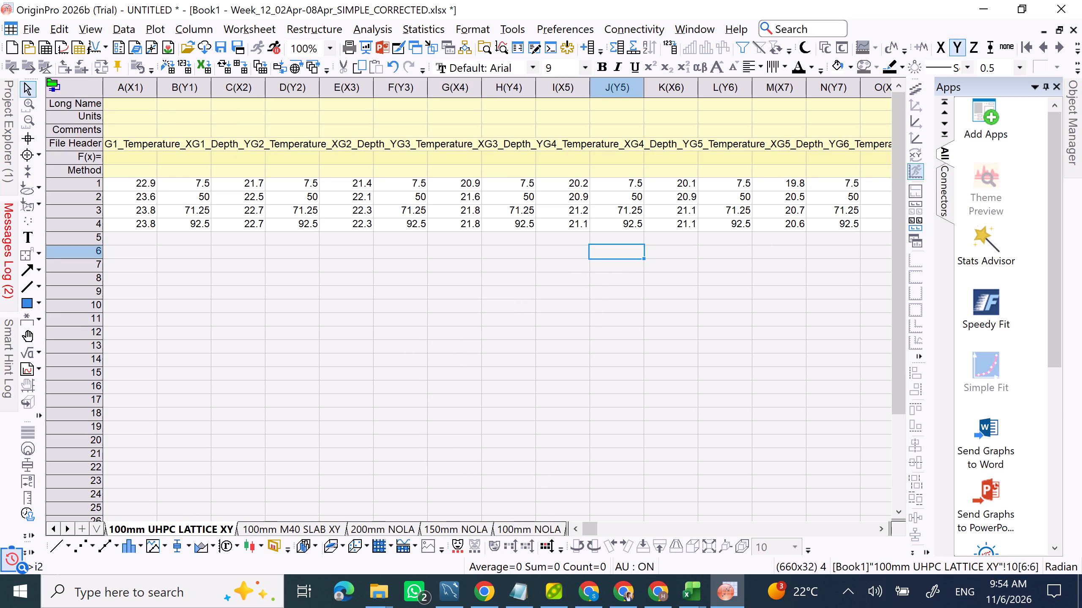
Rename the new NOLA_Summary sheet as 100mm (M40) NOLA.
triple_click(67, 523)
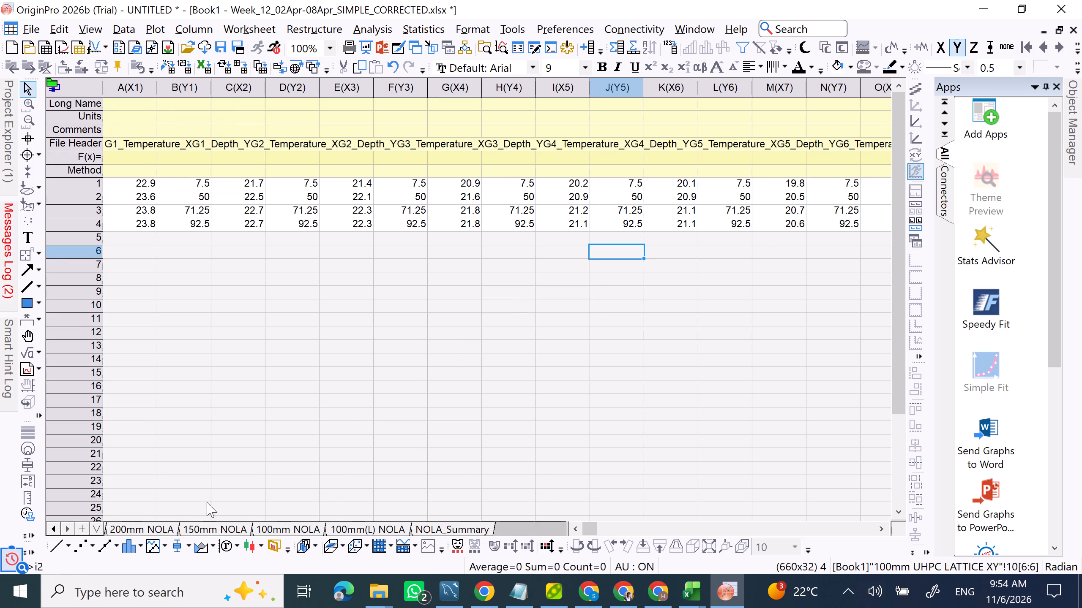
right_click(438, 525)
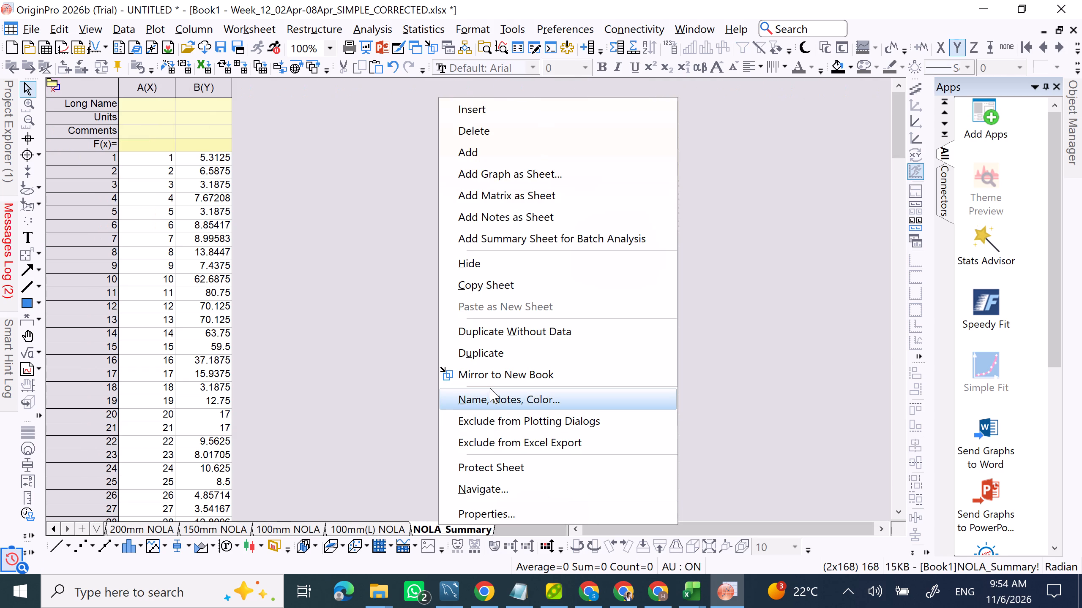
left_click(490, 396)
type("100")
type("mm")
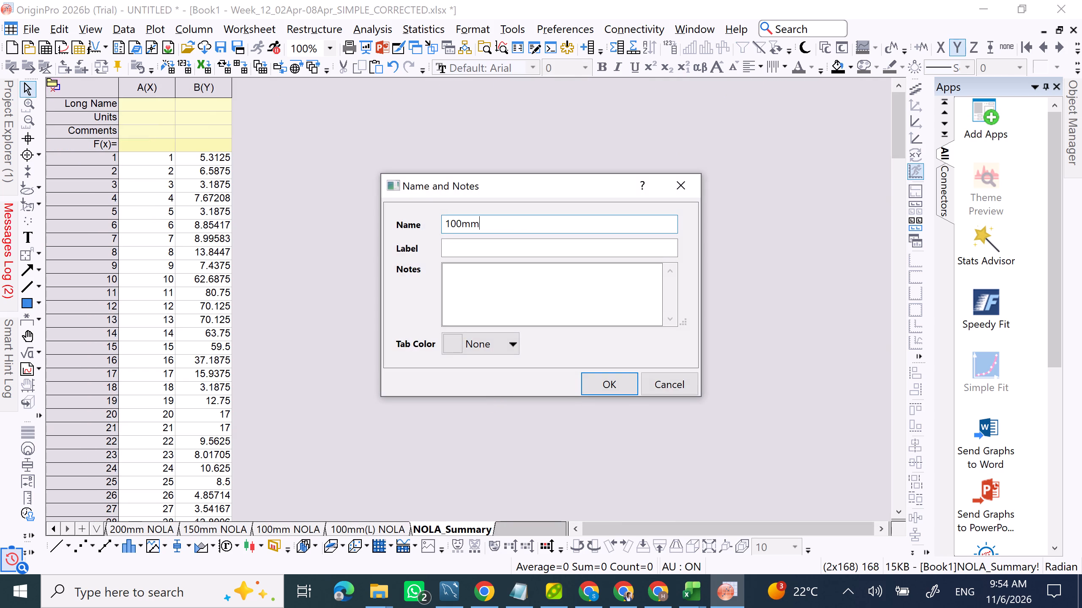
key("space")
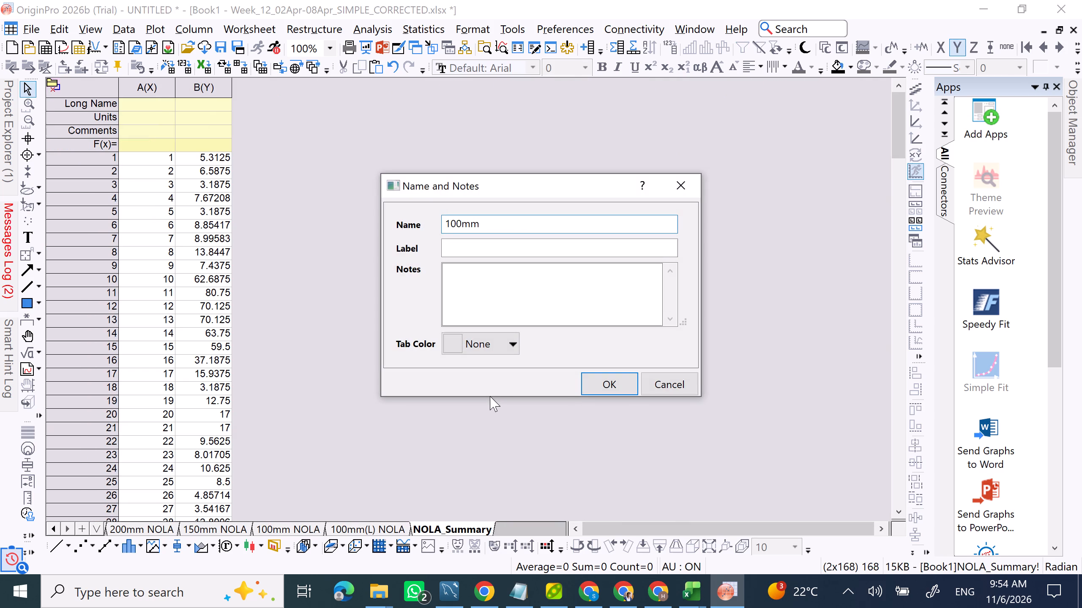
type("(M40")
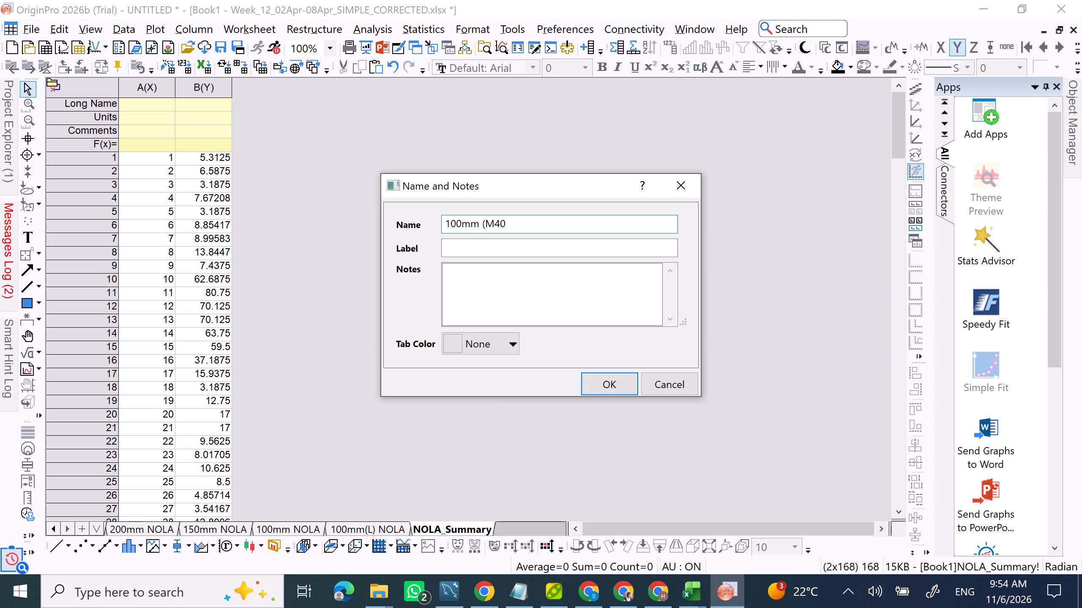
key("shift+parenright")
key("space")
type("NOLA")
key("Return")
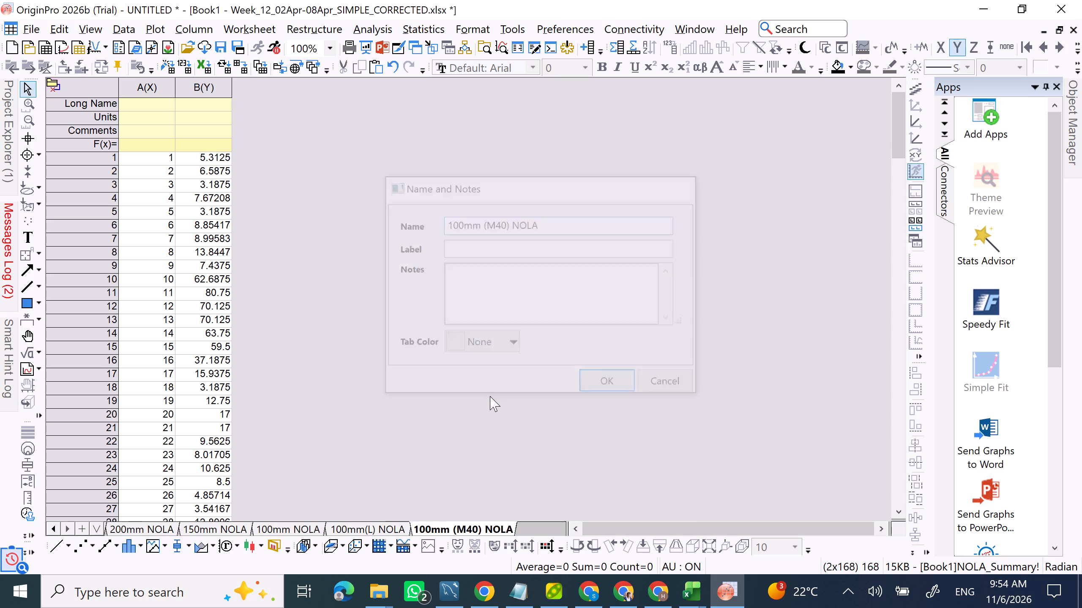
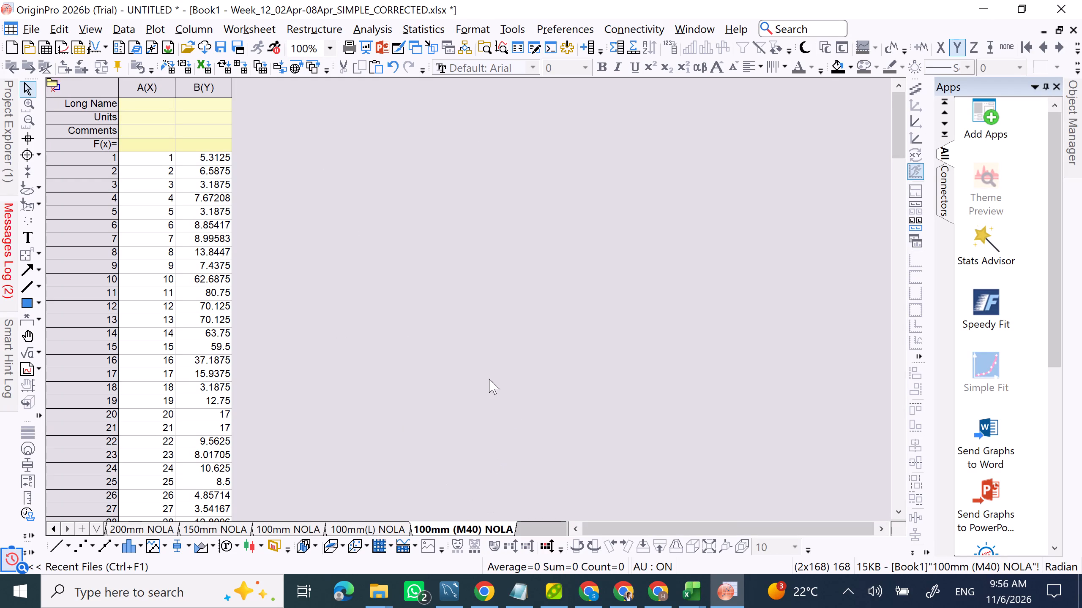
Save the project as WEEK 12 NOLA CALCULATIONS in the Corrected_Weekly_Files (1) folder.
left_click(33, 25)
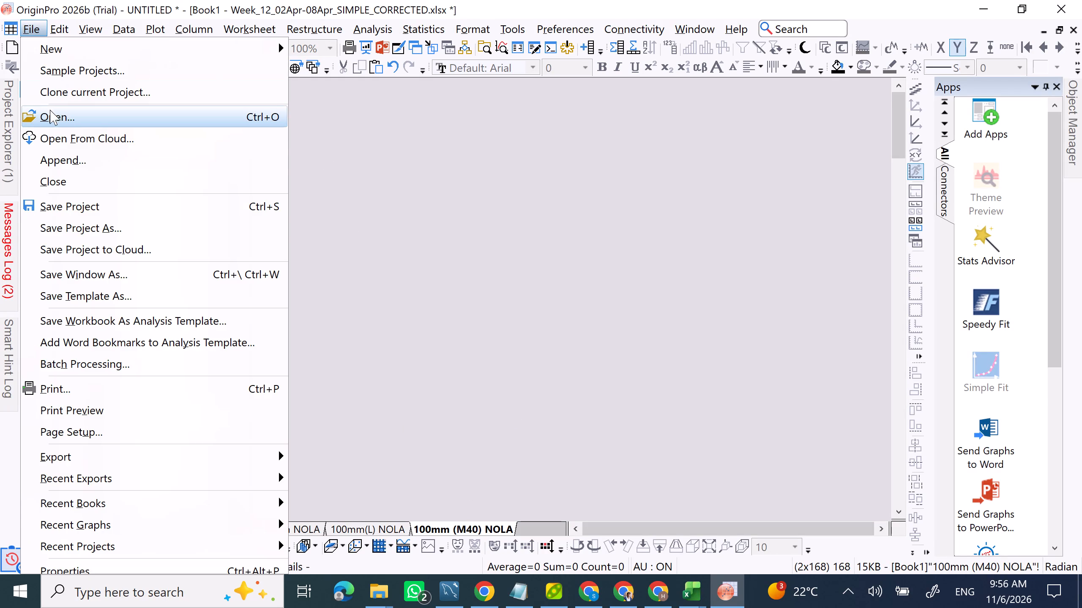
left_click(122, 224)
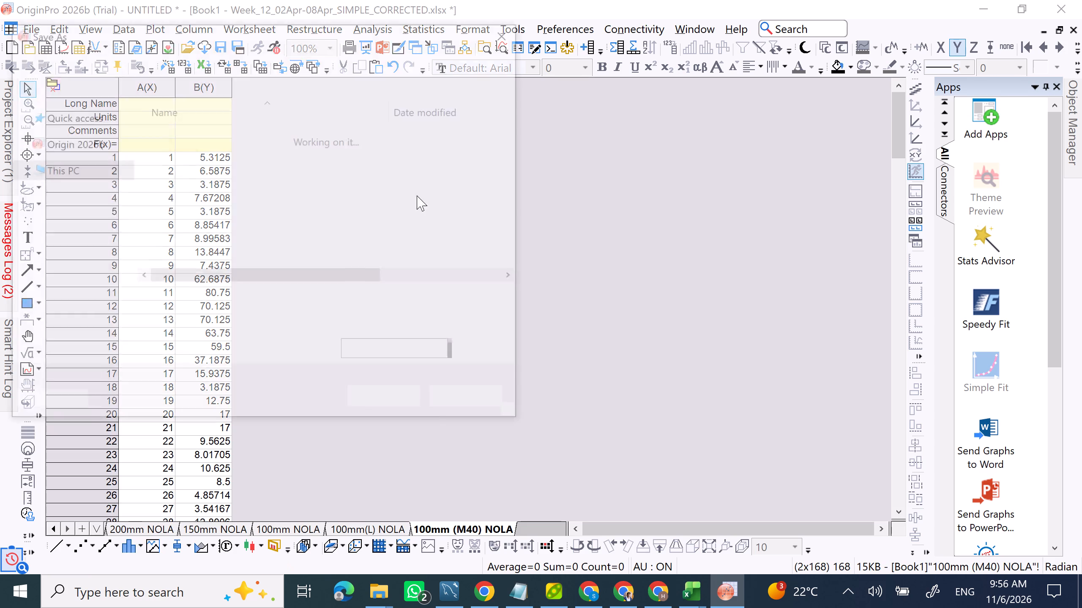
type("WEE")
type("K 12")
key("space")
type("NOLA CALCULATION")
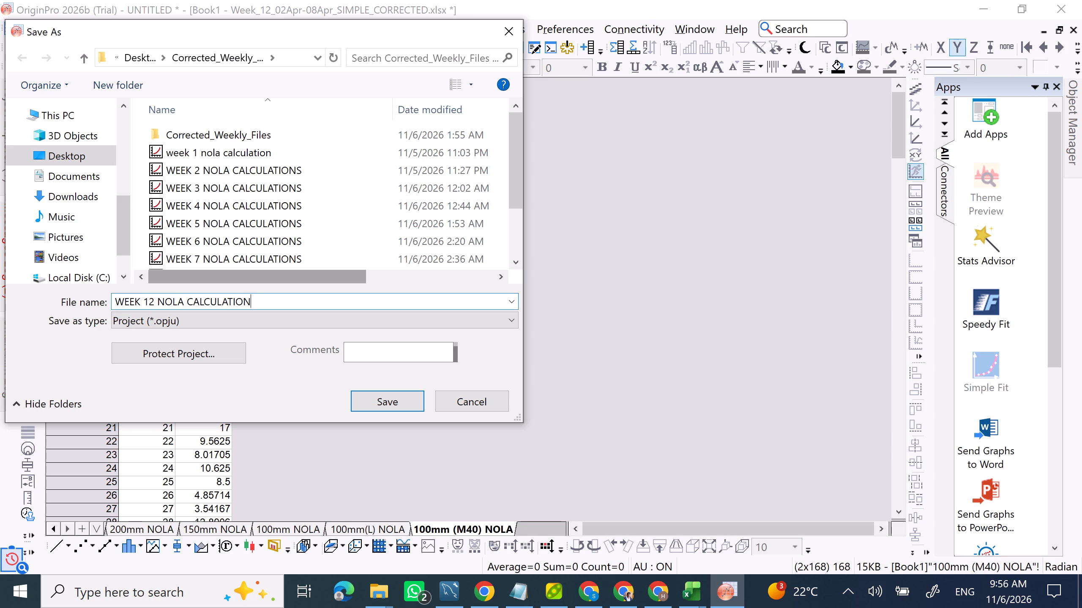
key("s")
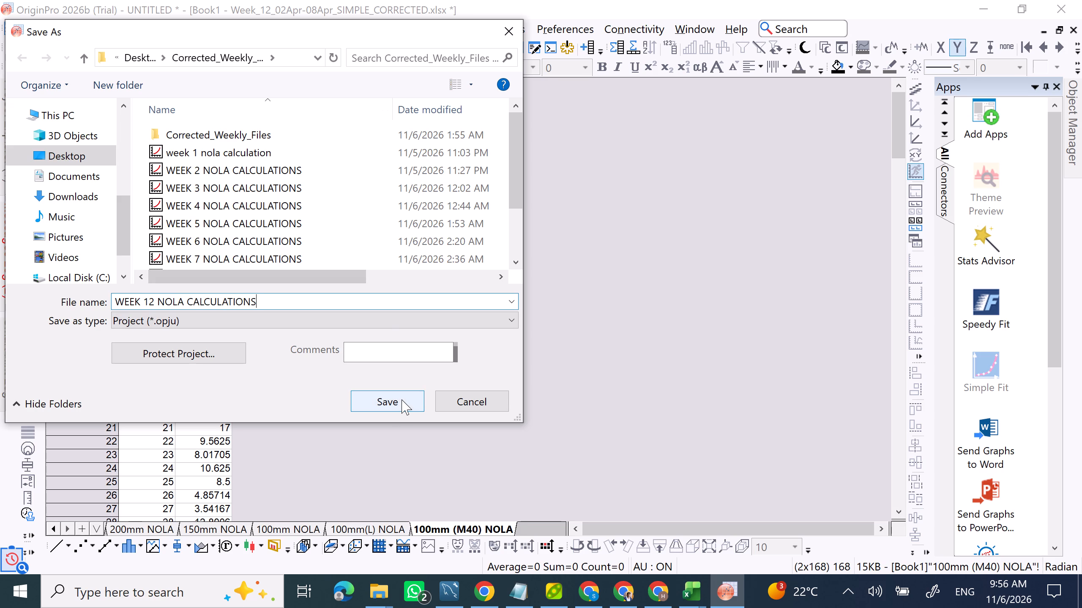
left_click(402, 399)
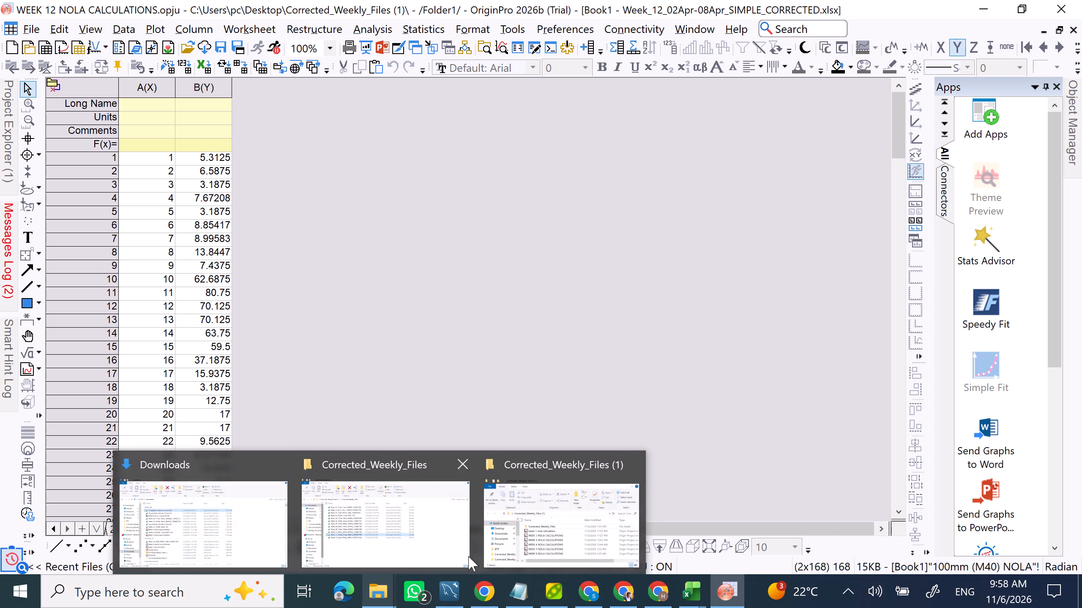
Switch to the Corrected_Weekly_Files (1) folder in File Explorer, maximize its window and open the week 1 nola calculation project.
left_click(535, 534)
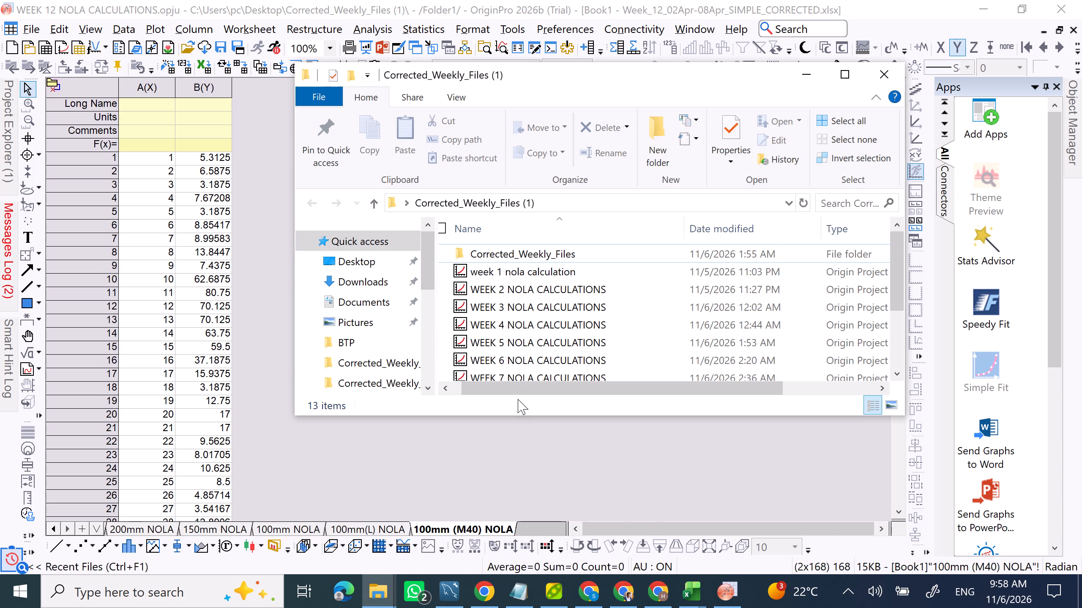
scroll(559, 331, "down", 15)
scroll(560, 330, "up", 3)
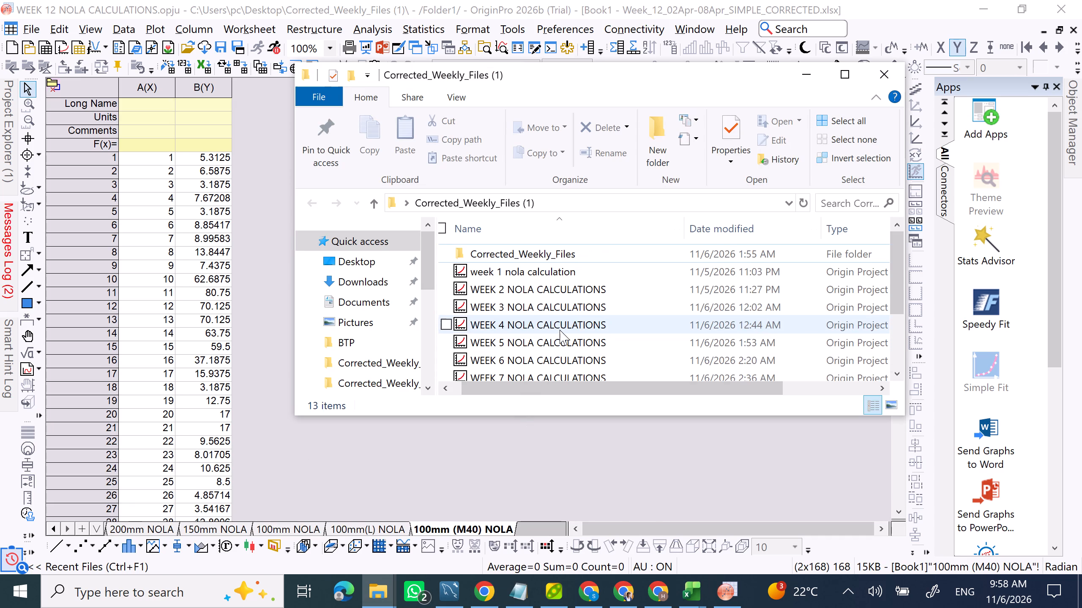
scroll(560, 330, "up", 7)
scroll(560, 330, "down", 10)
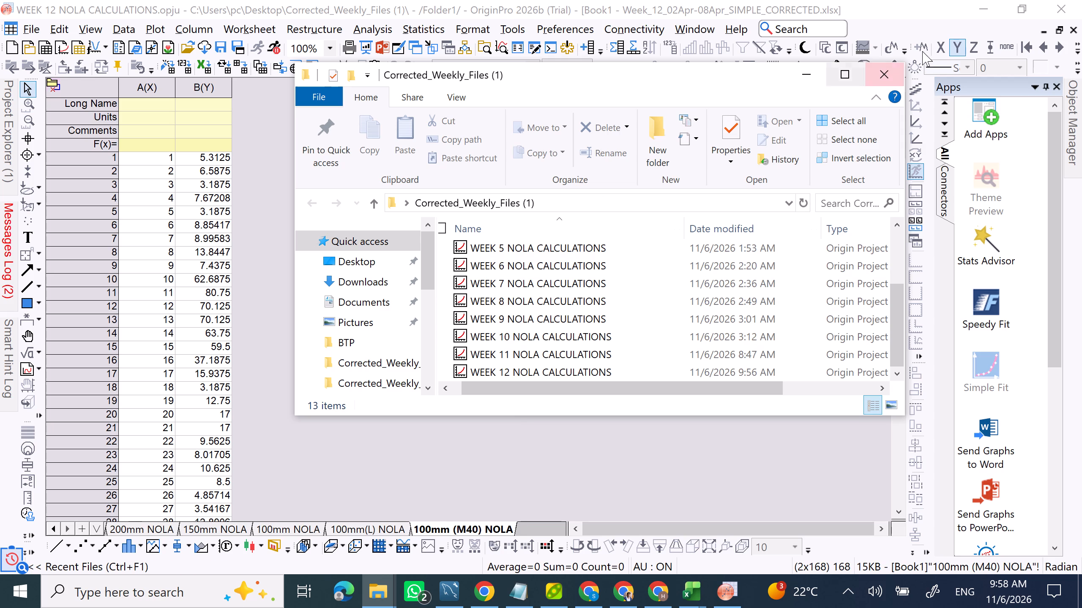
left_click(849, 76)
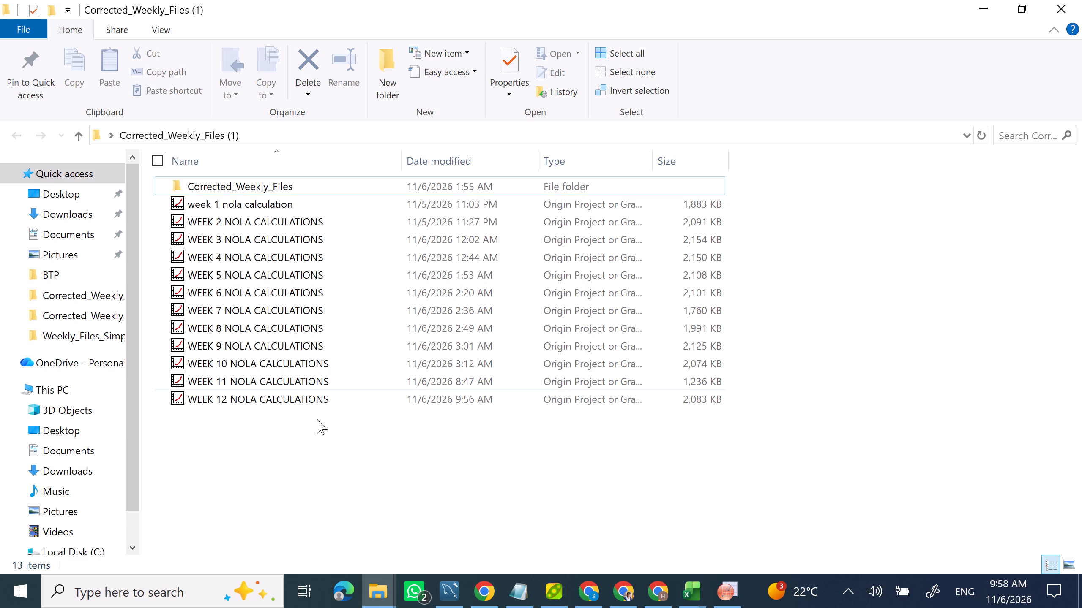
double_click(309, 201)
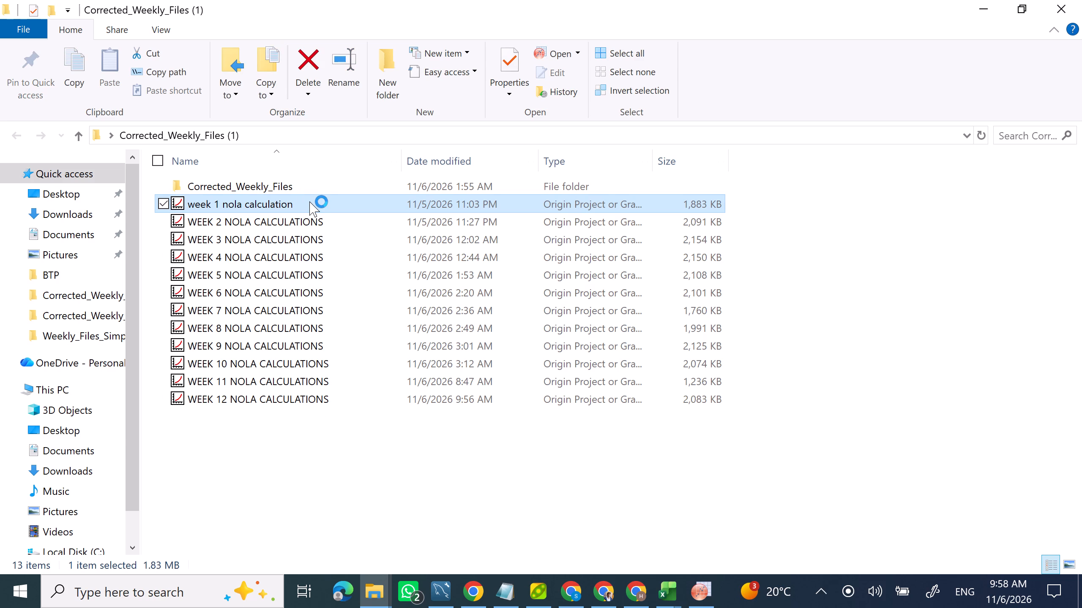